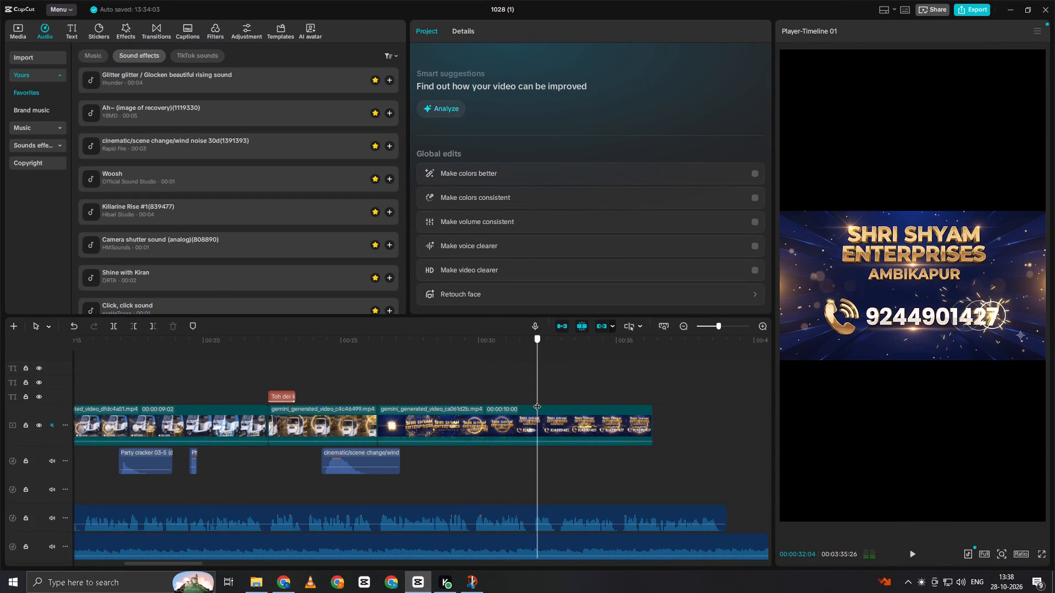
Trim the end of the Shri Shyam Enterprises title clip, removing everything after 00:00:32:01.
left_click_drag(537, 401, 535, 402)
left_click(534, 424)
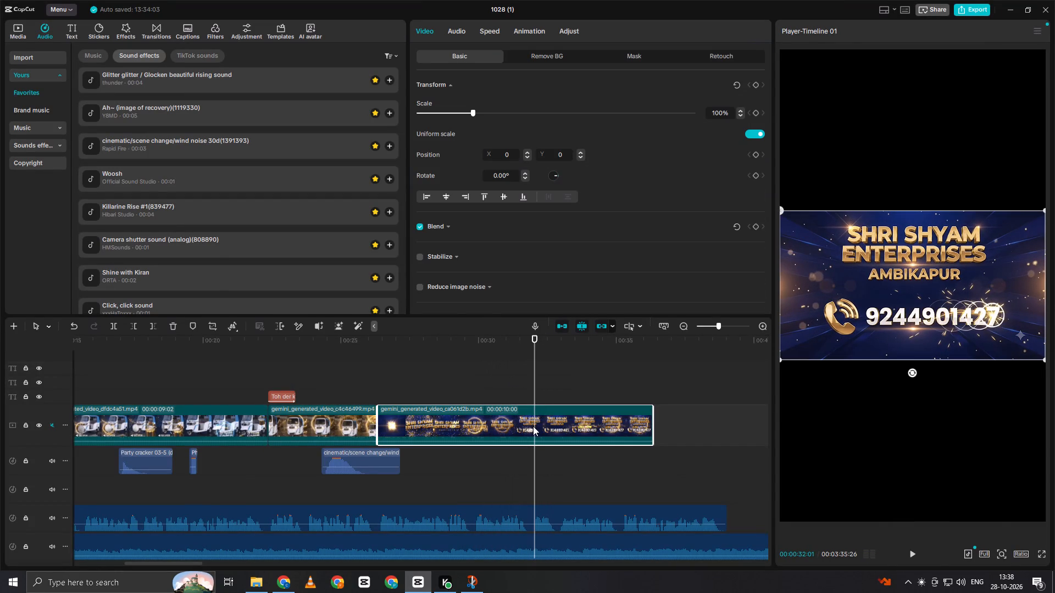
key("w")
left_click(442, 395)
left_click(441, 394)
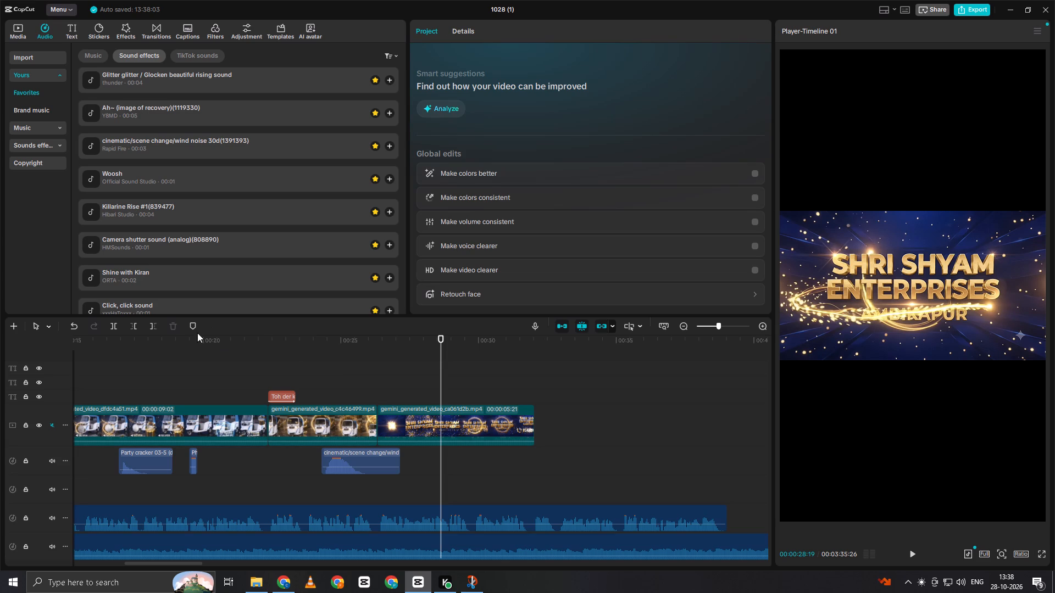
Preview the two imported eight-second clips of the man counting money in the project media.
left_click(19, 25)
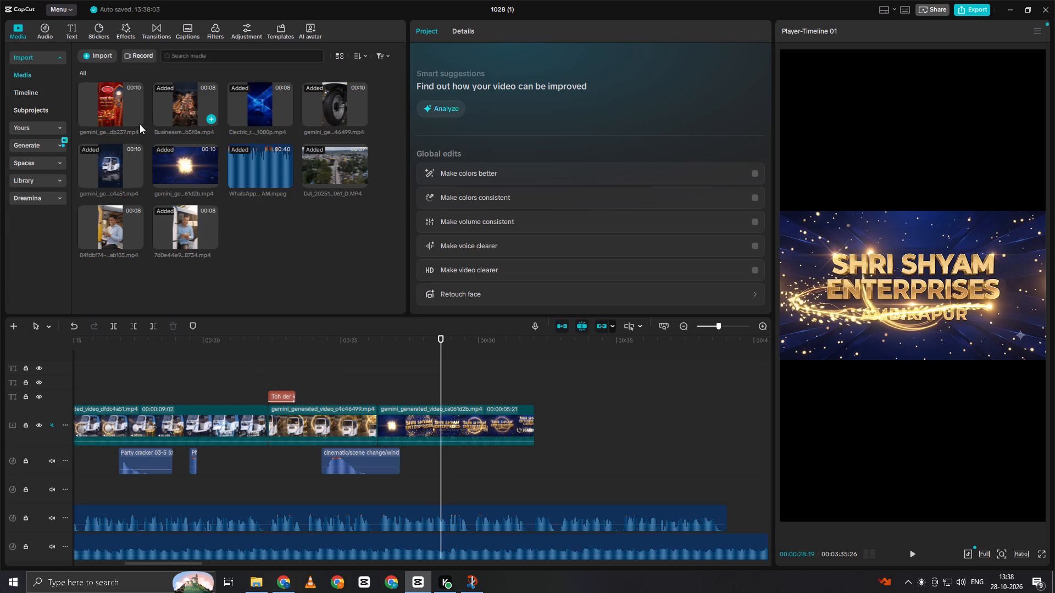
left_click(113, 223)
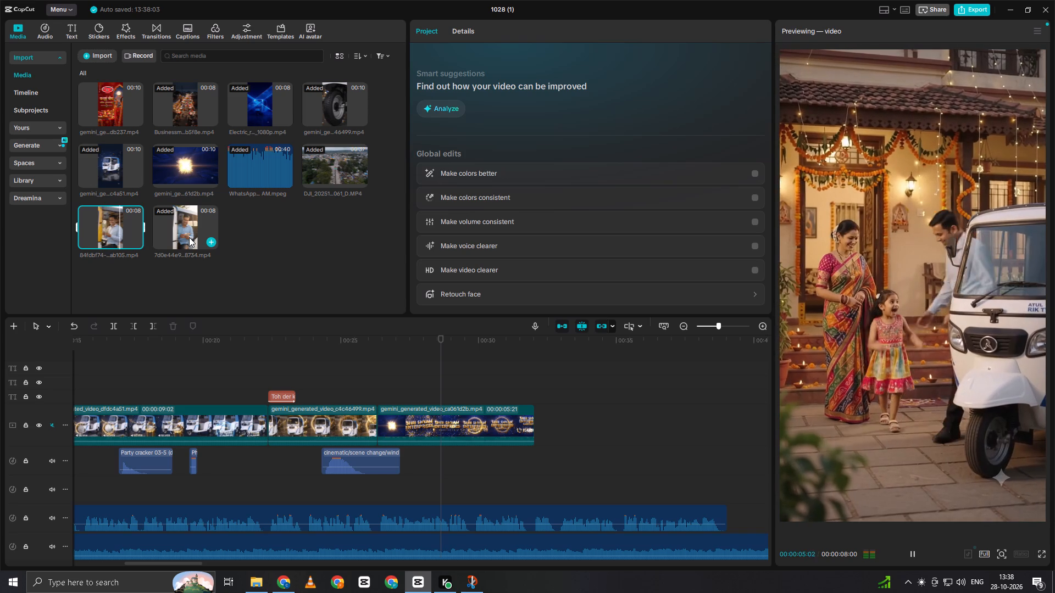
key("space")
left_click(185, 233)
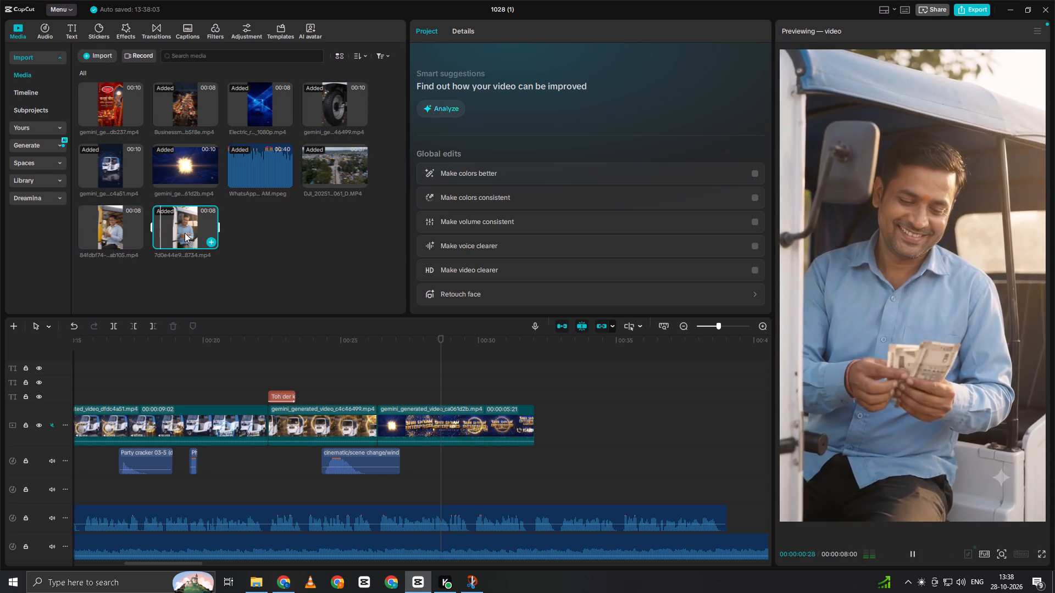
key("space")
Add the 84fdbf74 clip of the rickshaw driver to the main track directly after the Shri Shyam Enterprises title clip.
left_click_drag(185, 233, 537, 416)
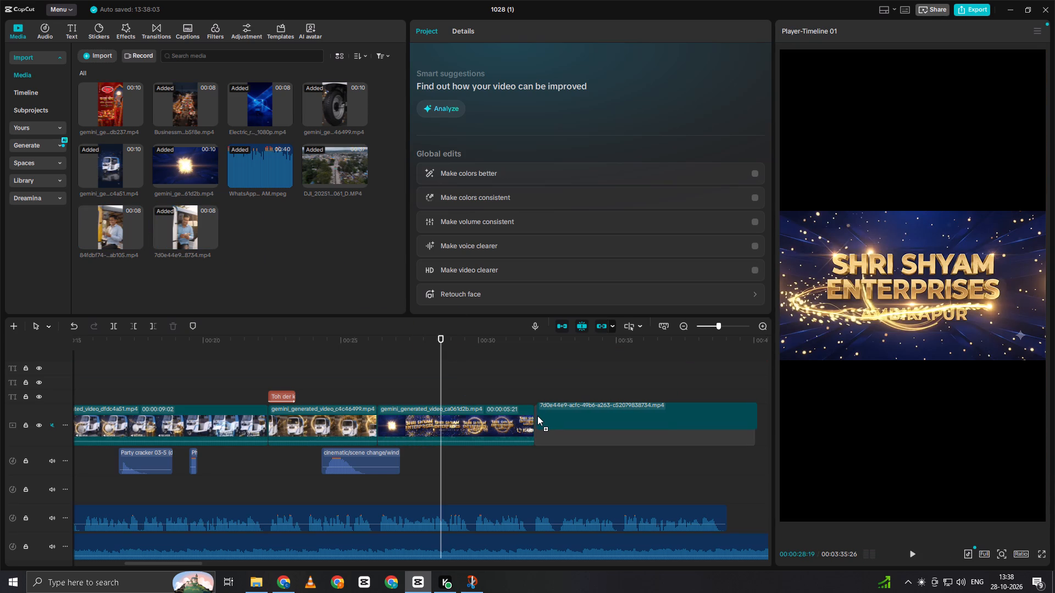
left_click_drag(537, 416, 260, 262)
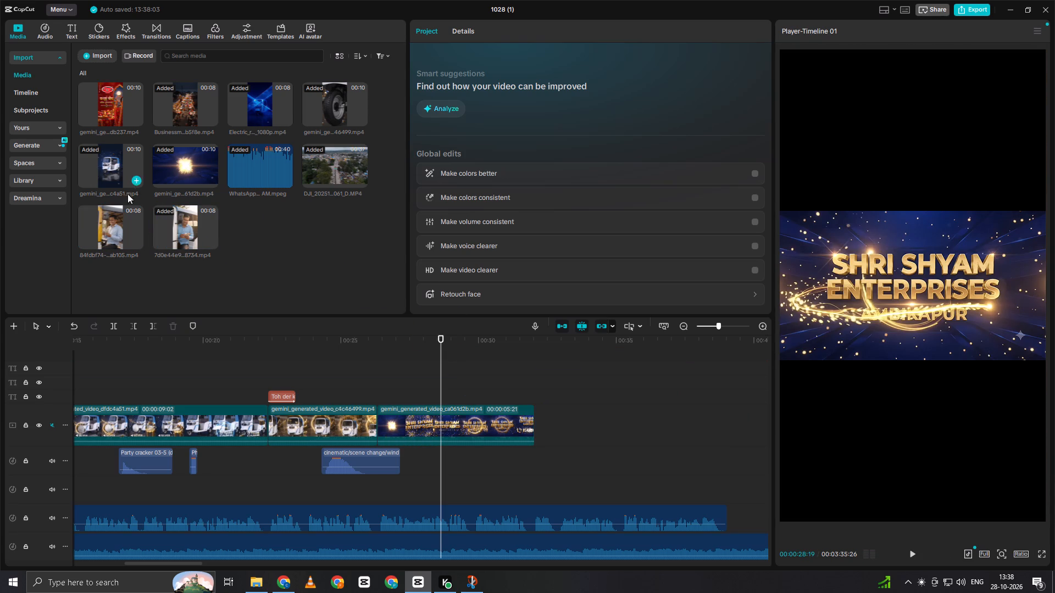
left_click(116, 211)
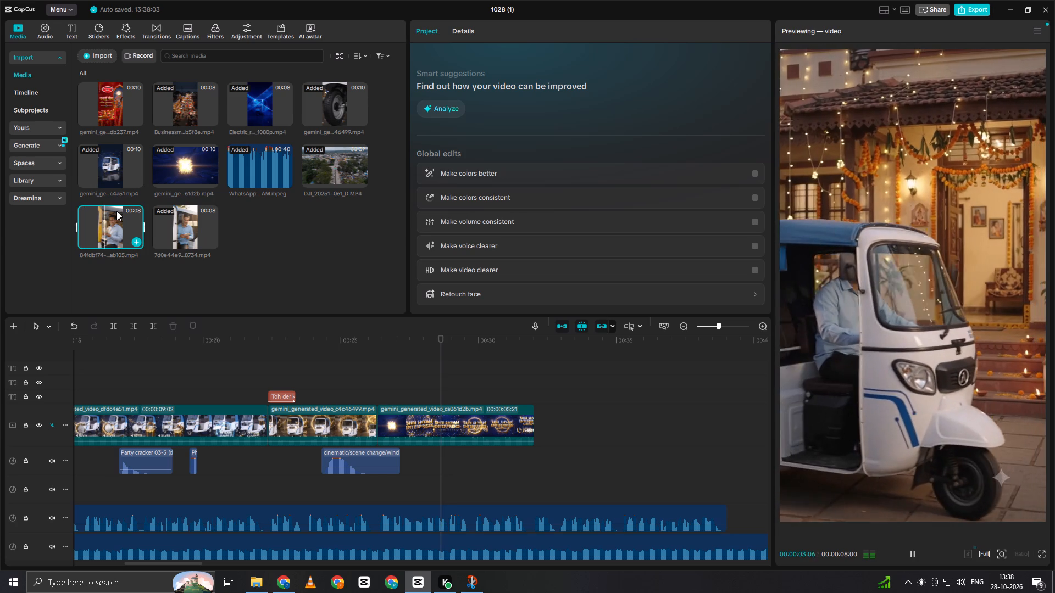
key("space")
left_click_drag(116, 211, 553, 381)
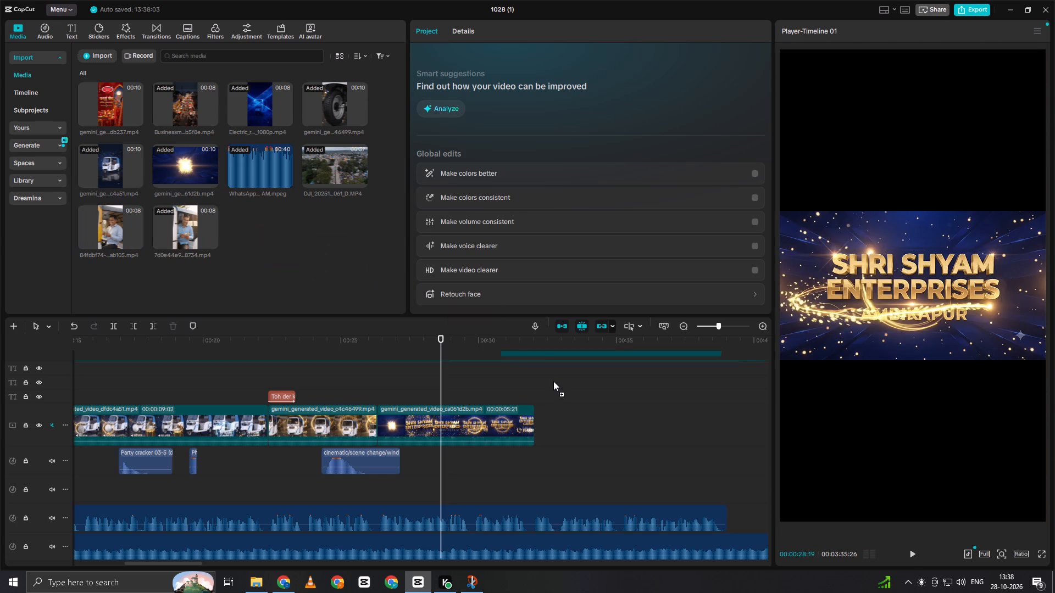
left_click_drag(553, 381, 534, 415)
Split the WhatsApp voiceover audio at 00:00:32:18, just after the rickshaw driver clip begins.
left_click(540, 397)
key("space")
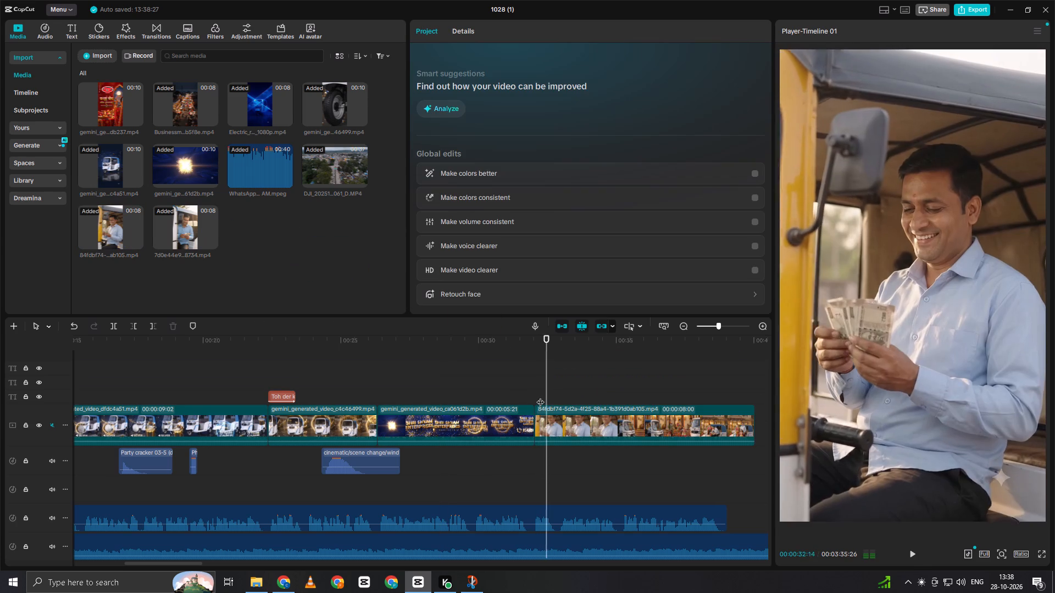
key("space")
double_click(547, 387)
key("space")
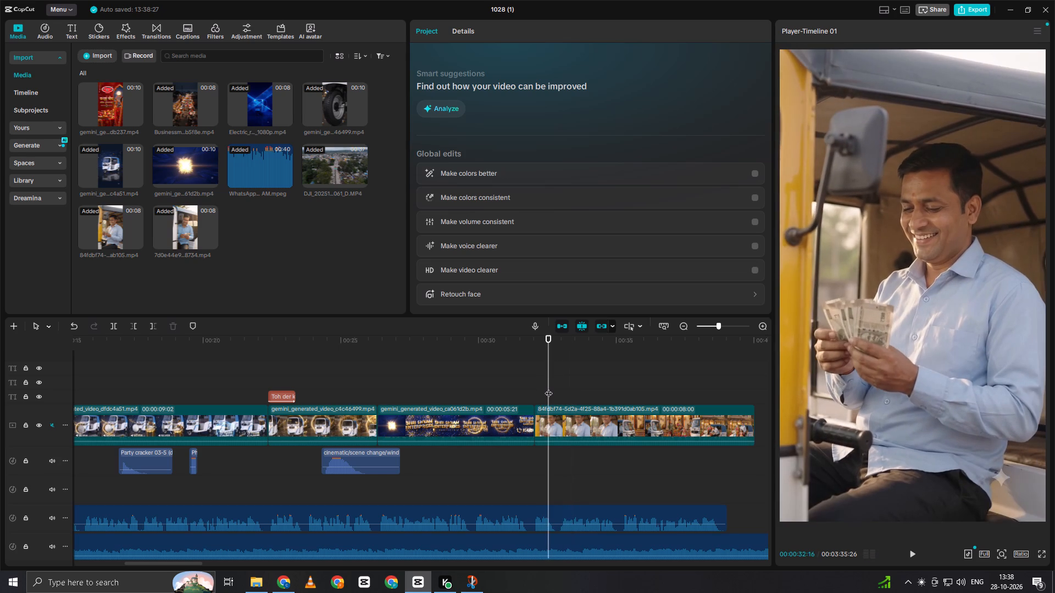
left_click(556, 377)
left_click_drag(556, 377, 550, 388)
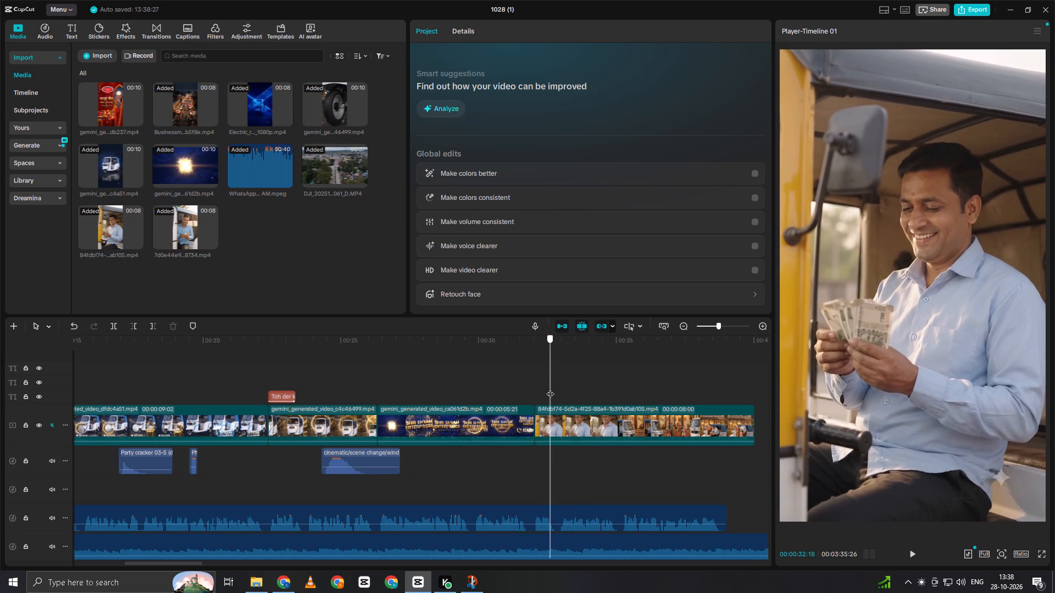
left_click_drag(550, 388, 550, 389)
key("ctrl+b")
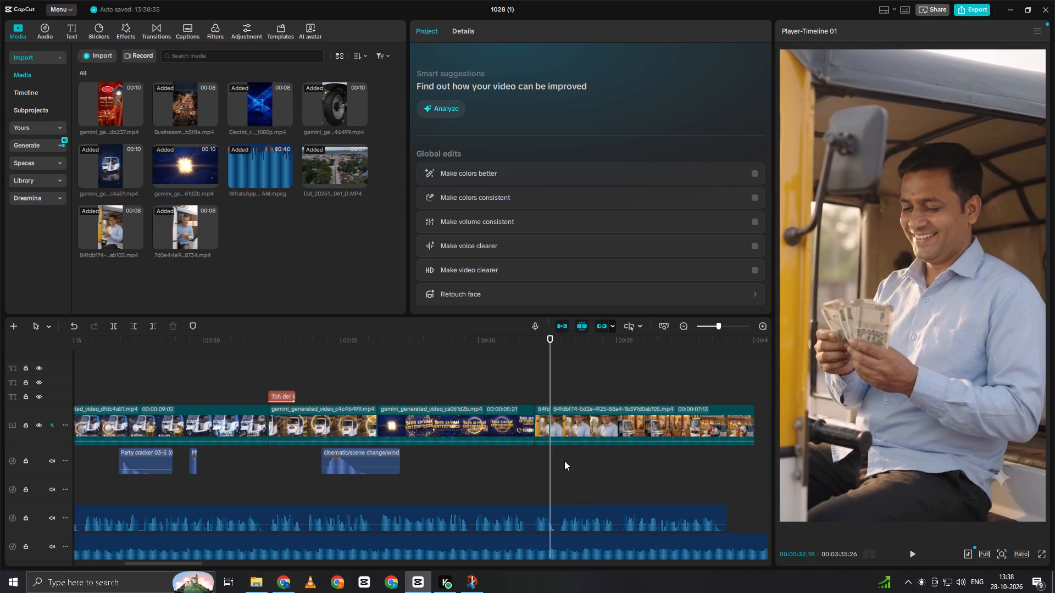
Undo the split made in the rickshaw driver clip on the main track at 00:00:32:18.
left_click(564, 461)
left_click_drag(564, 461, 553, 472)
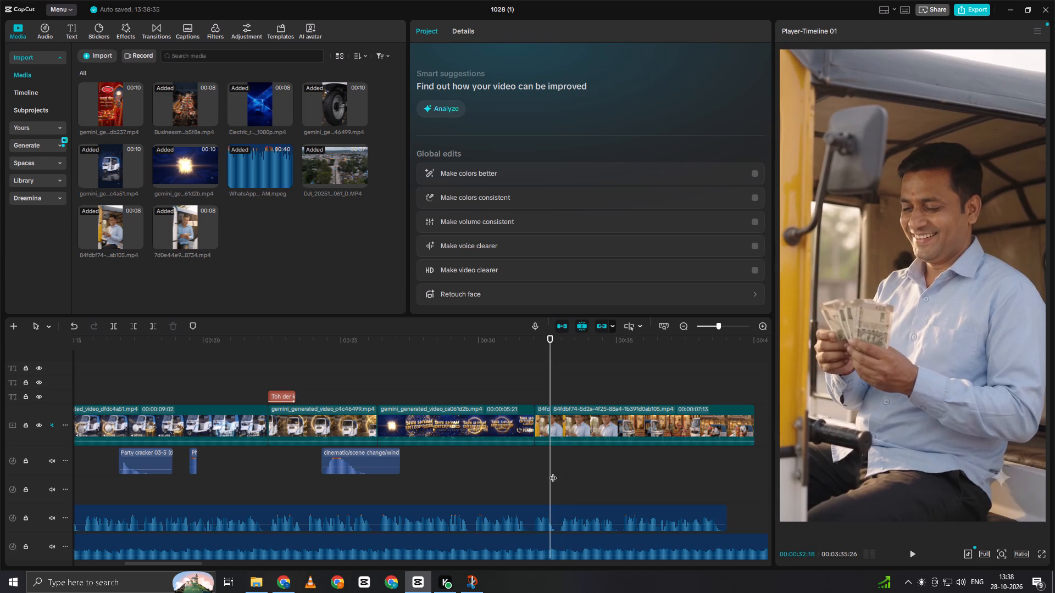
key("ctrl+z")
Split the WhatsApp voiceover audio at 00:00:32:19, just after the rickshaw driver clip begins.
left_click(561, 469)
left_click_drag(561, 469, 558, 474)
left_click_drag(558, 474, 551, 479)
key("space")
double_click(551, 479)
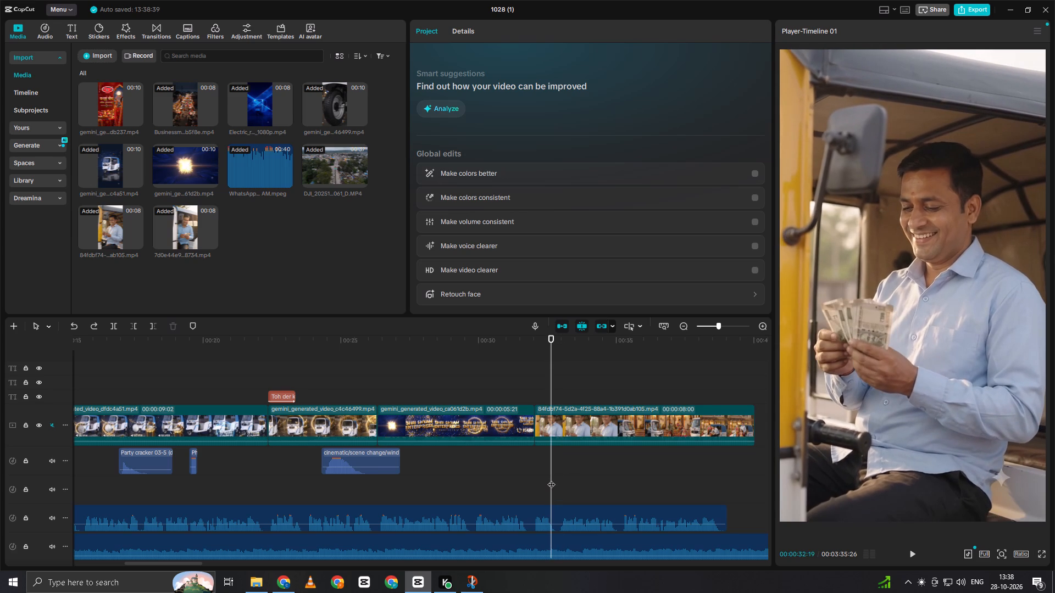
left_click(548, 521)
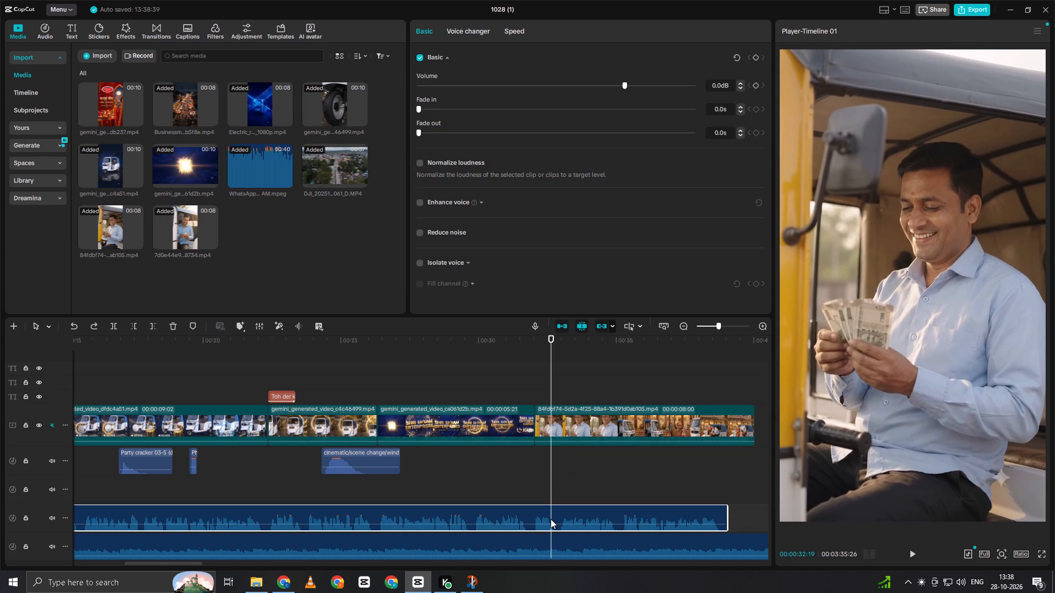
key("ctrl+b")
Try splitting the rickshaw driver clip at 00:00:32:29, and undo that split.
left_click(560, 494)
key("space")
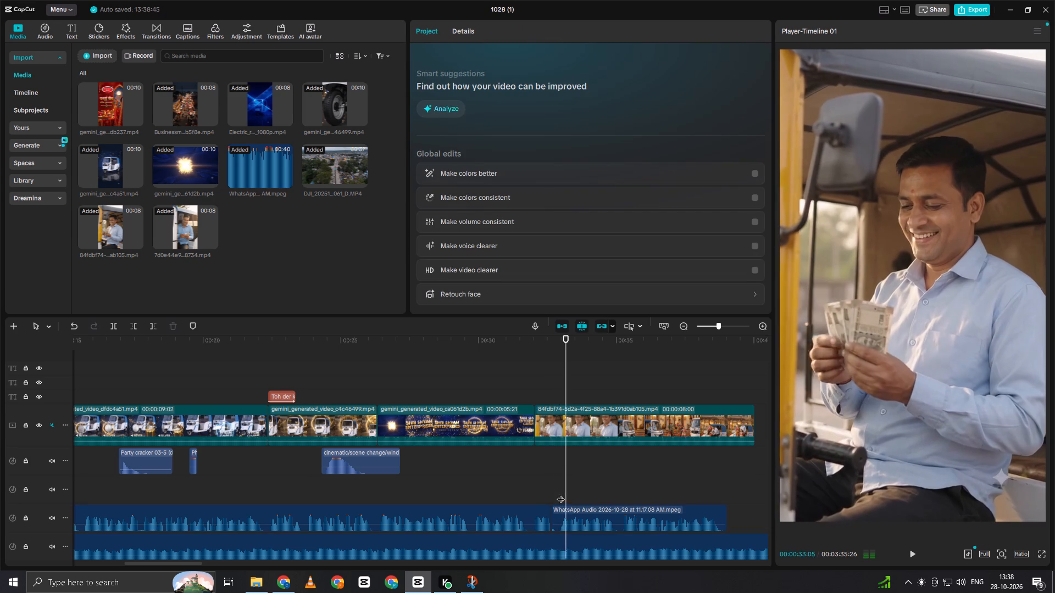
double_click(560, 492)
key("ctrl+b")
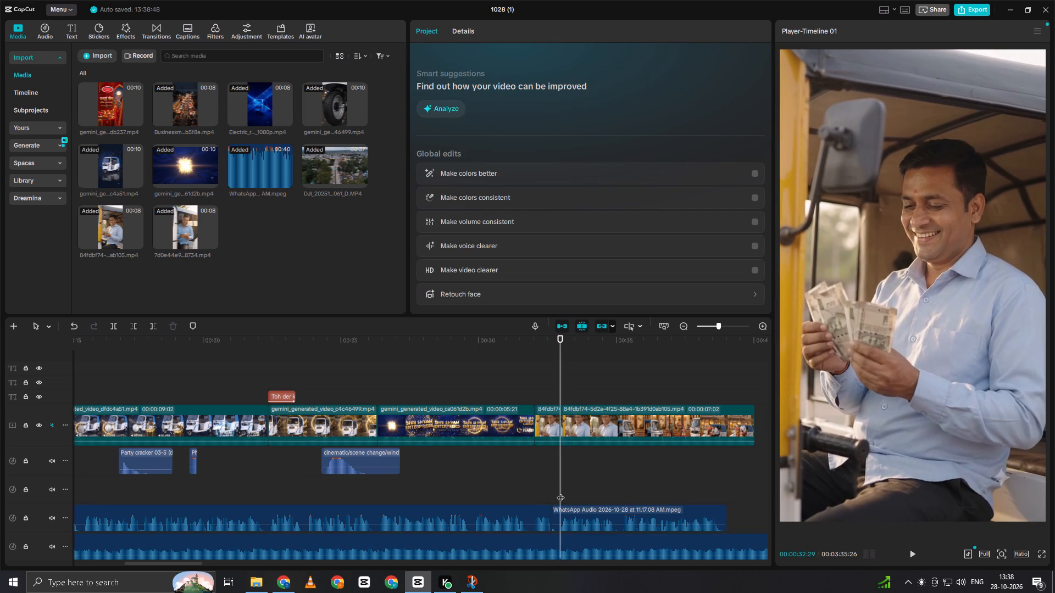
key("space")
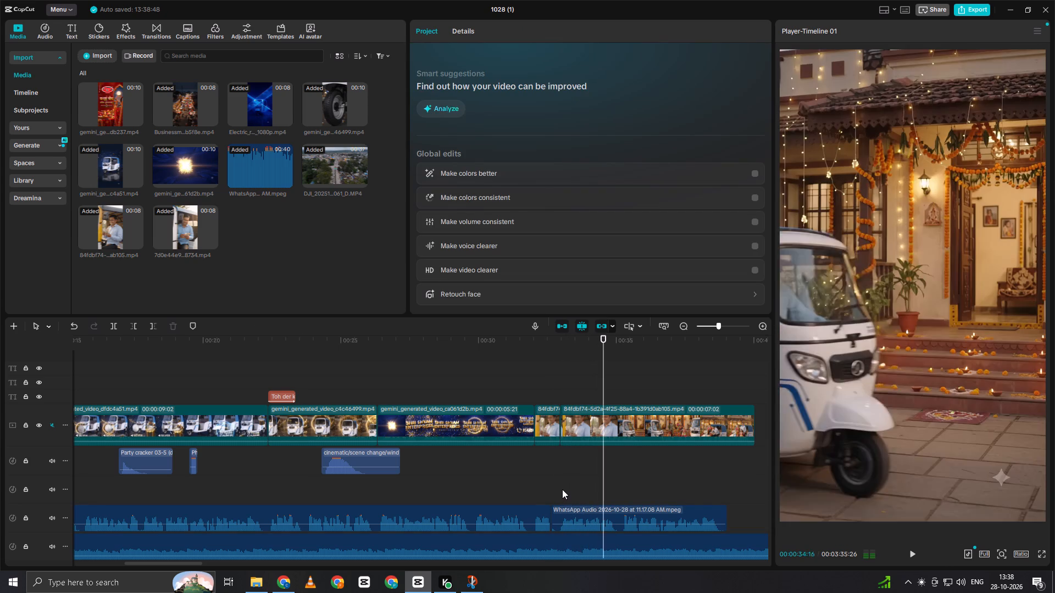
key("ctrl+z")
Split the second voiceover piece at 00:00:32:29 and delete the short segment before that point.
double_click(560, 491)
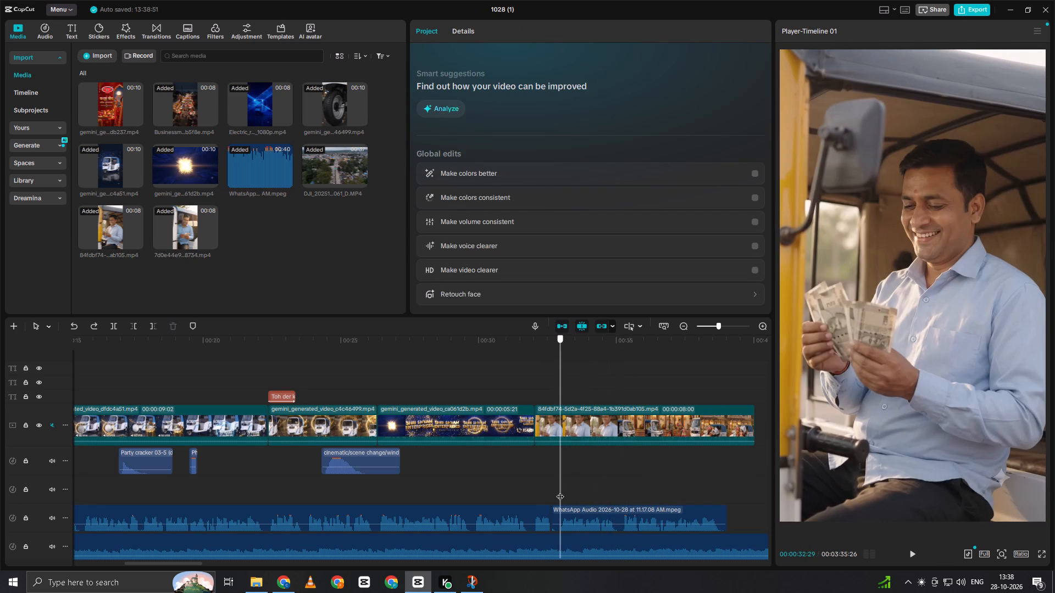
left_click(561, 510)
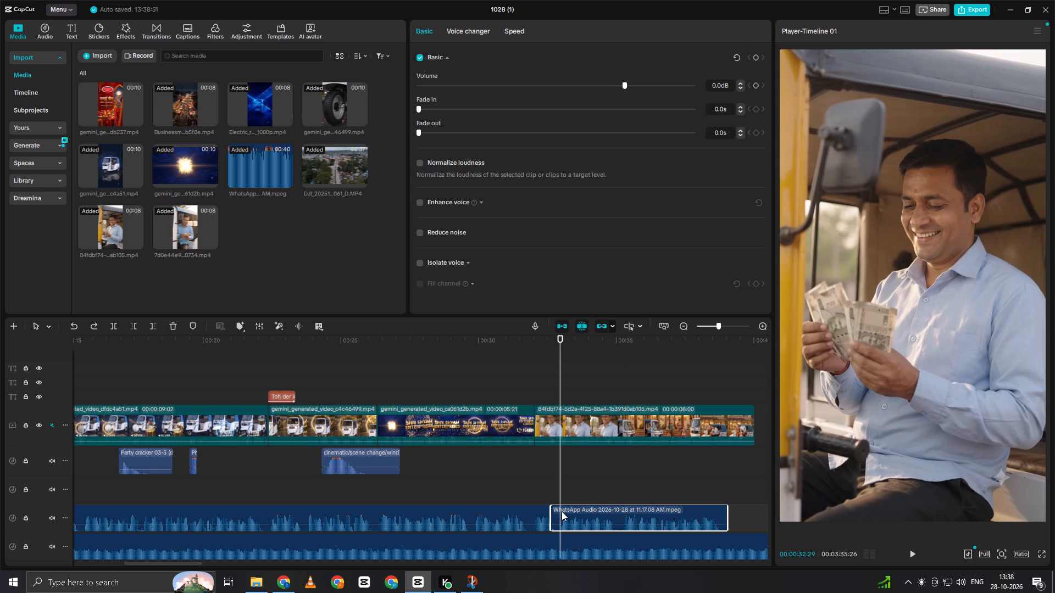
key("ctrl+b")
left_click(556, 517)
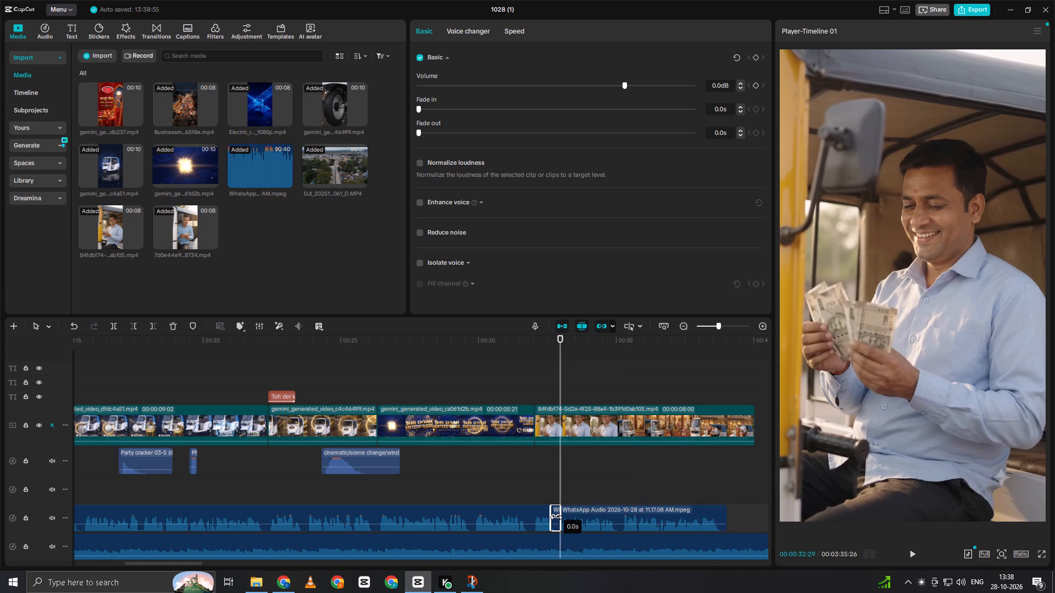
key("BackSpace")
Move the remaining voiceover piece earlier to close the gap, so it starts directly at the end of the preceding piece.
left_click_drag(576, 519, 574, 519)
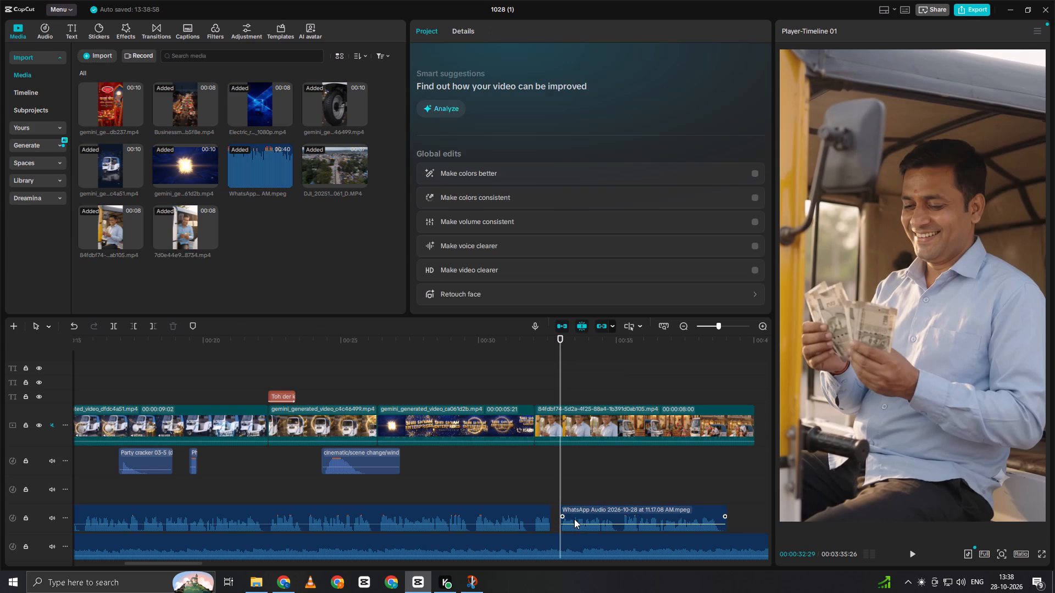
left_click_drag(574, 519, 570, 519)
Play back the rickshaw driver clip with the shortened voiceover to check the audio cut and the end of the sequence.
left_click(547, 496)
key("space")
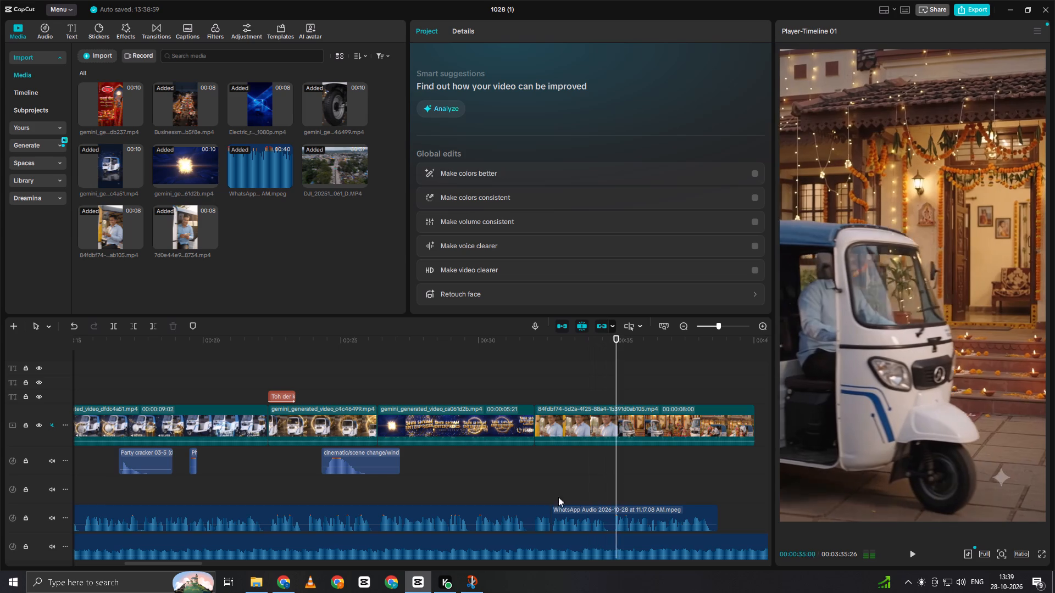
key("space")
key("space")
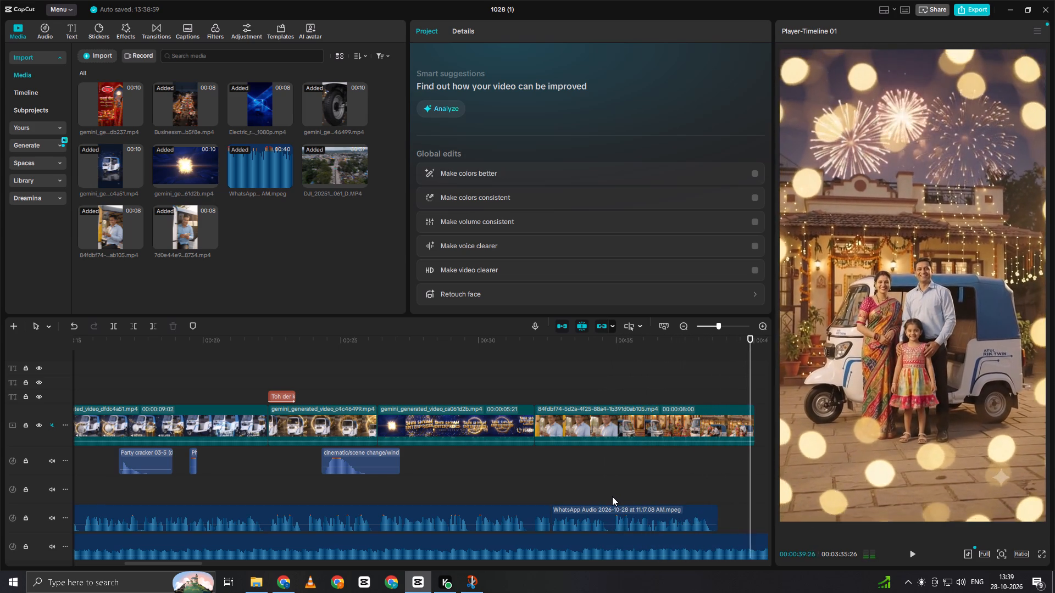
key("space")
left_click(665, 495)
left_click_drag(664, 496, 548, 505)
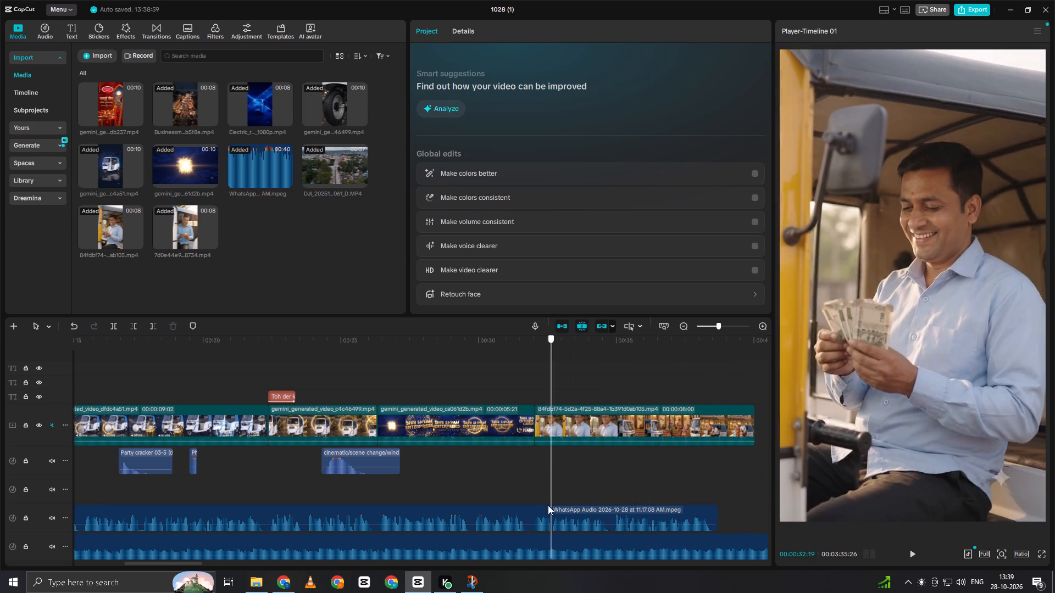
left_click_drag(548, 505, 532, 499)
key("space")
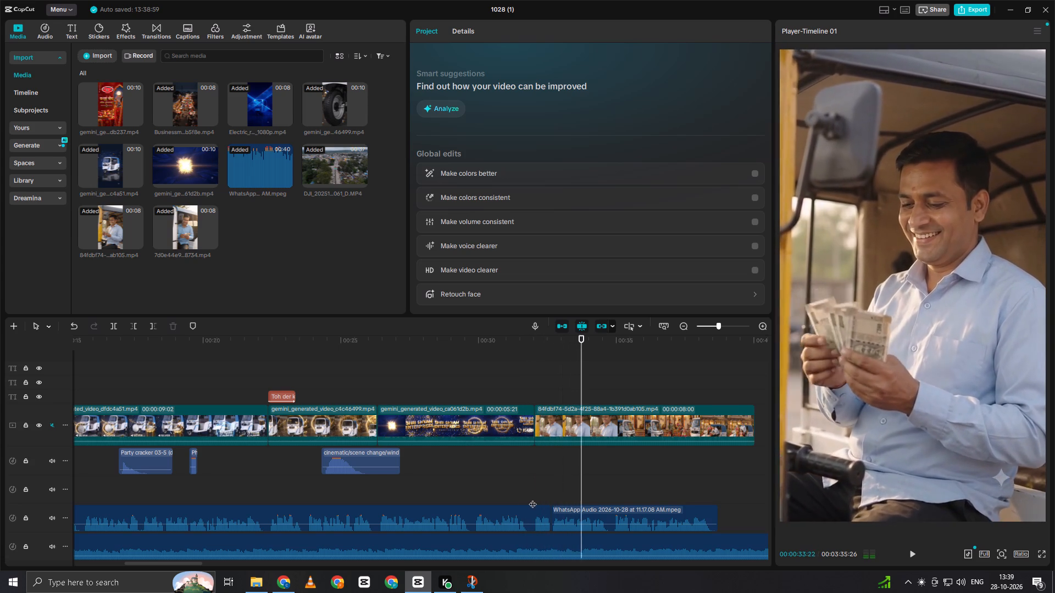
Trim the start of the rickshaw driver clip, removing its footage before 00:00:34:08.
key("space")
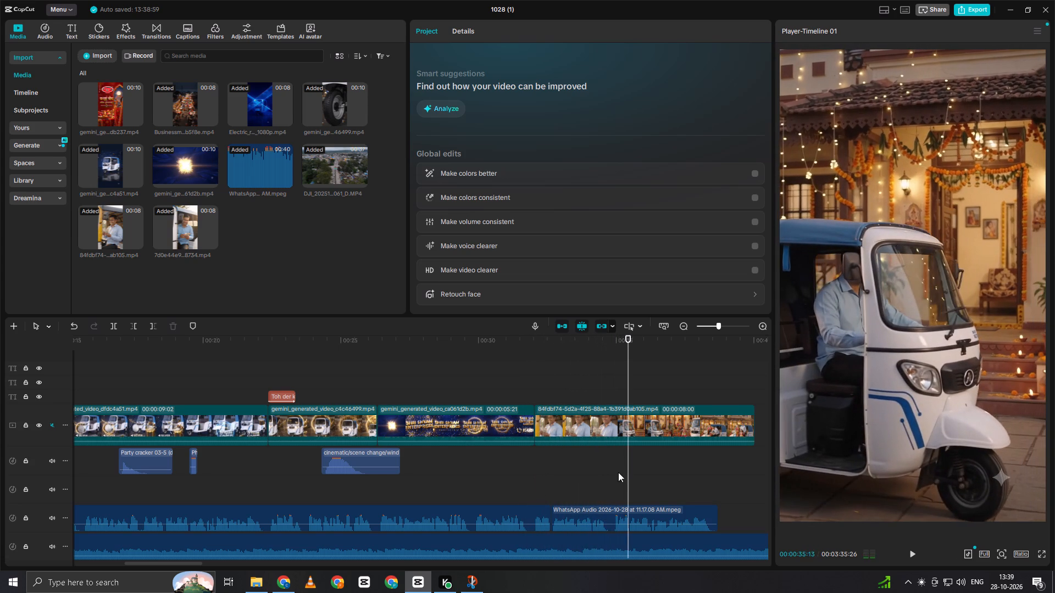
left_click(626, 474)
left_click_drag(626, 474, 600, 482)
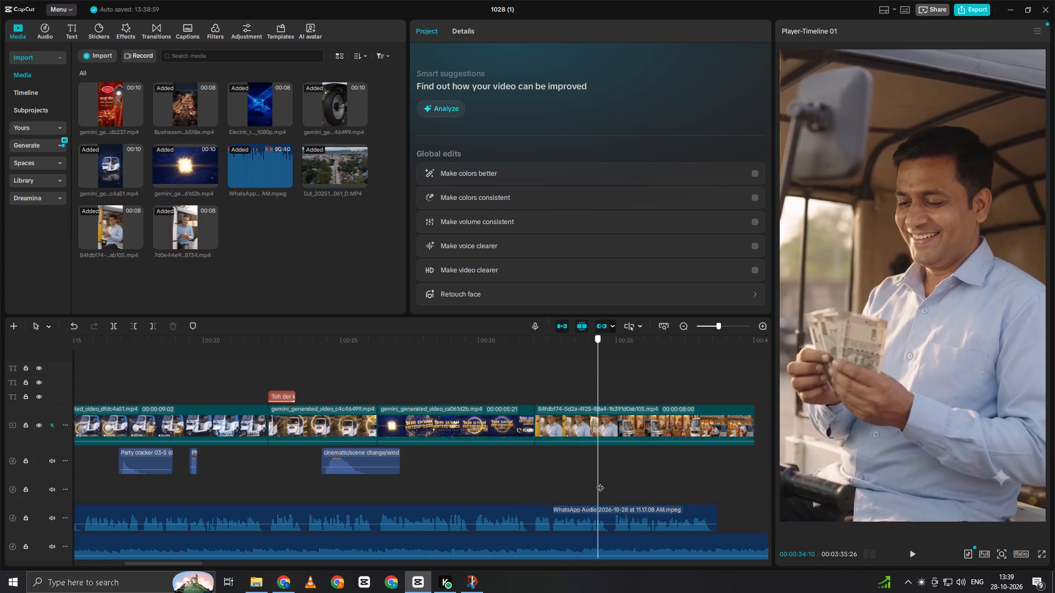
left_click_drag(600, 482, 580, 482)
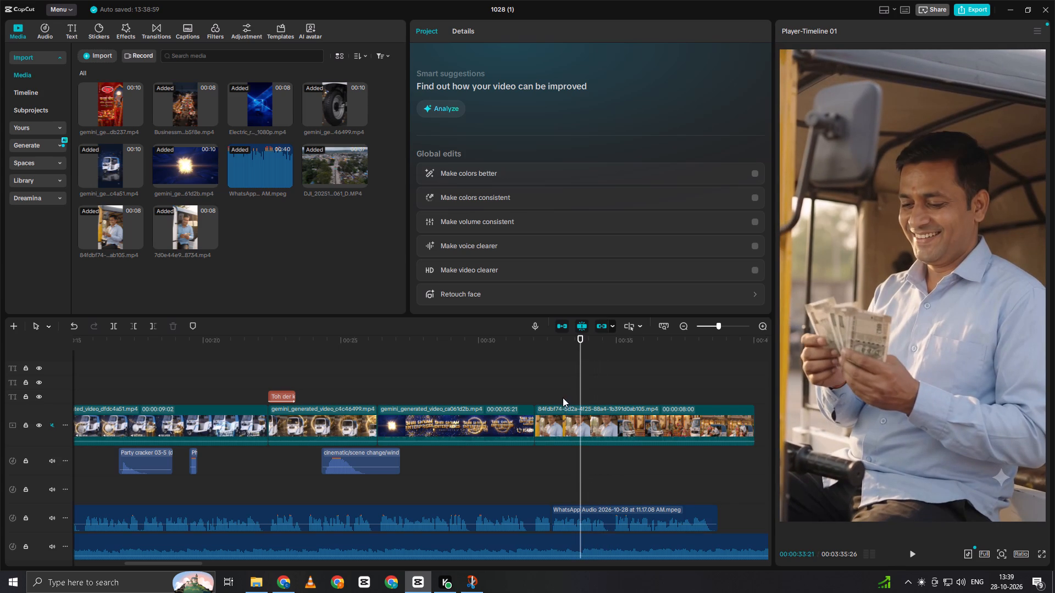
left_click(563, 397)
left_click_drag(563, 397, 579, 397)
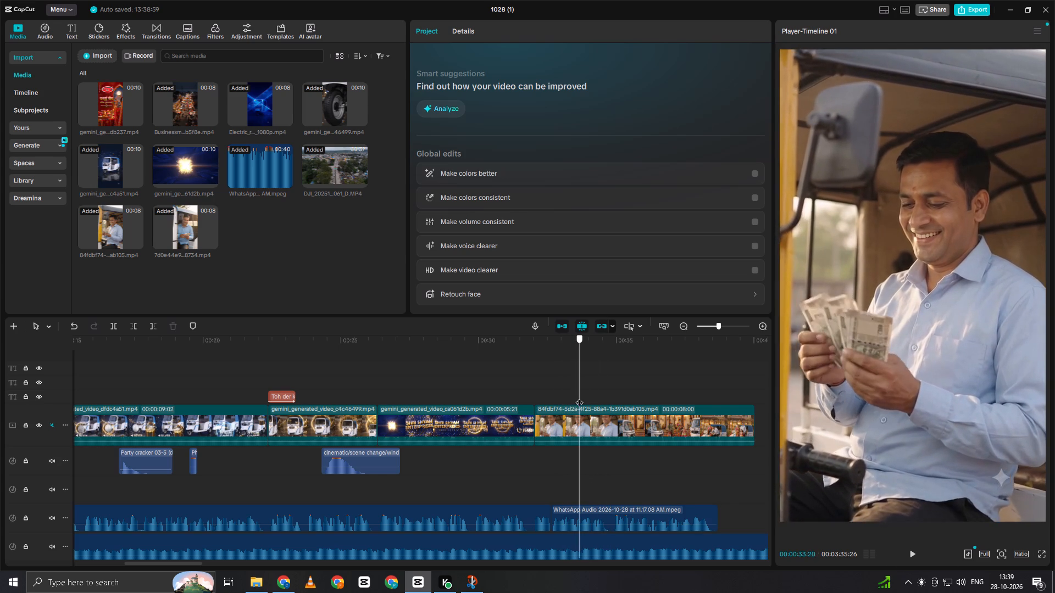
left_click_drag(579, 397, 596, 390)
left_click(591, 428)
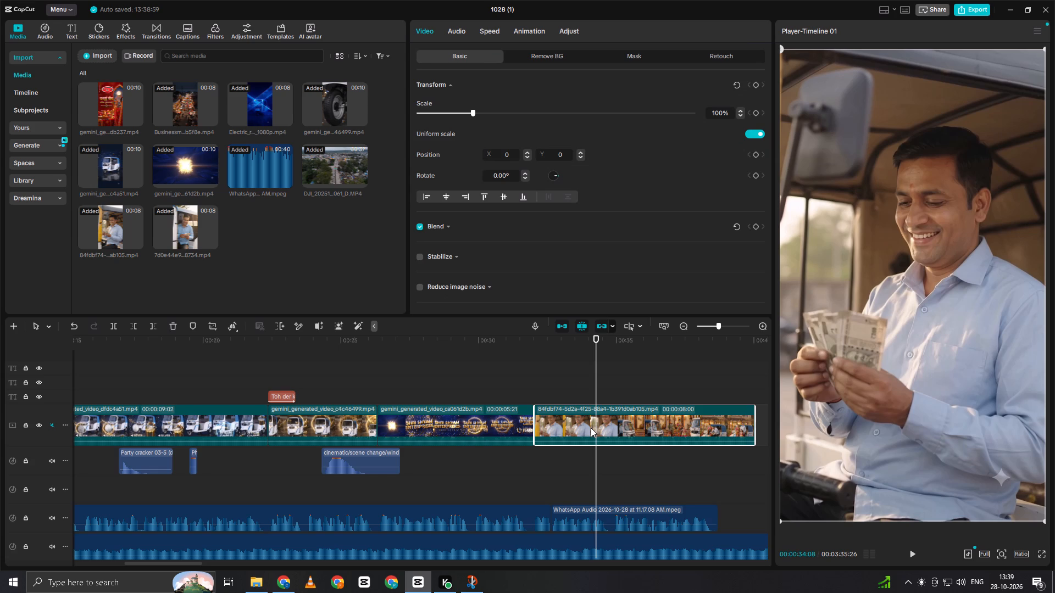
key("q")
Play back the trimmed rickshaw driver clip and extend its start slightly so it lasts 00:00:06:03.
left_click(558, 389)
left_click(532, 384)
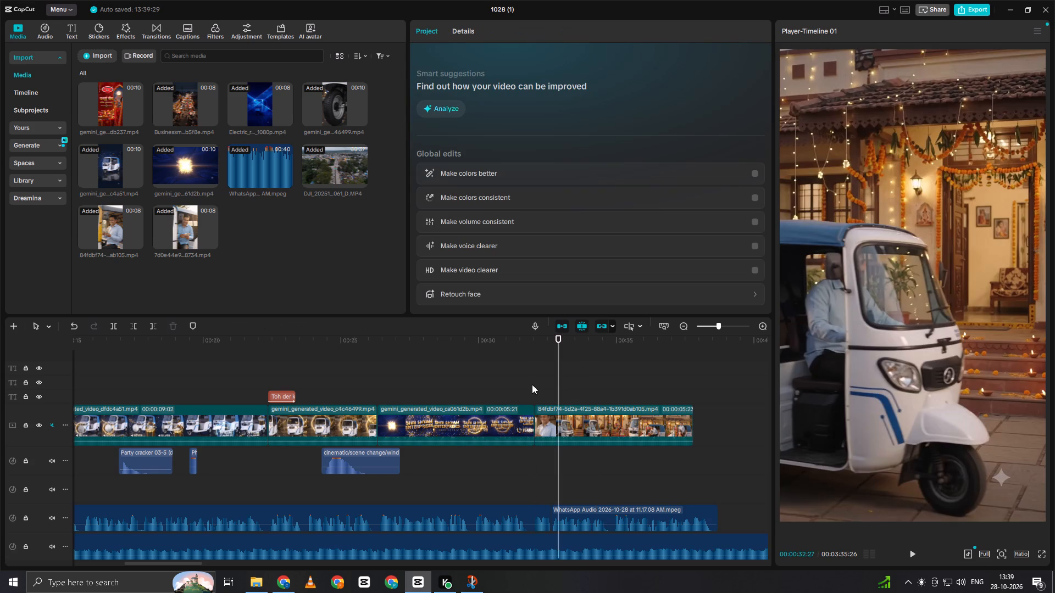
key("space")
key("space")
left_click(546, 417)
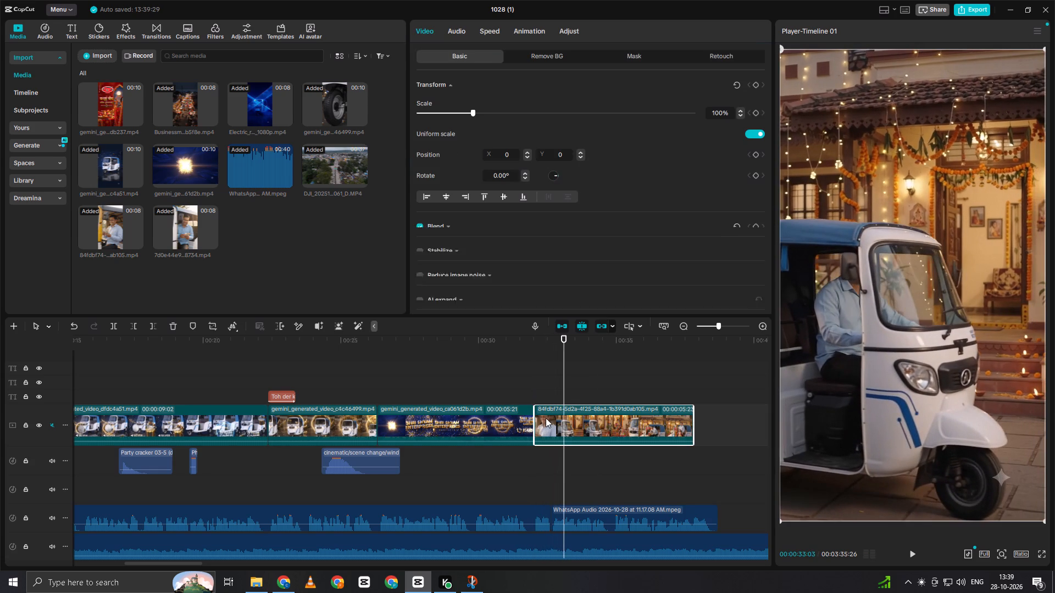
left_click_drag(534, 422, 526, 424)
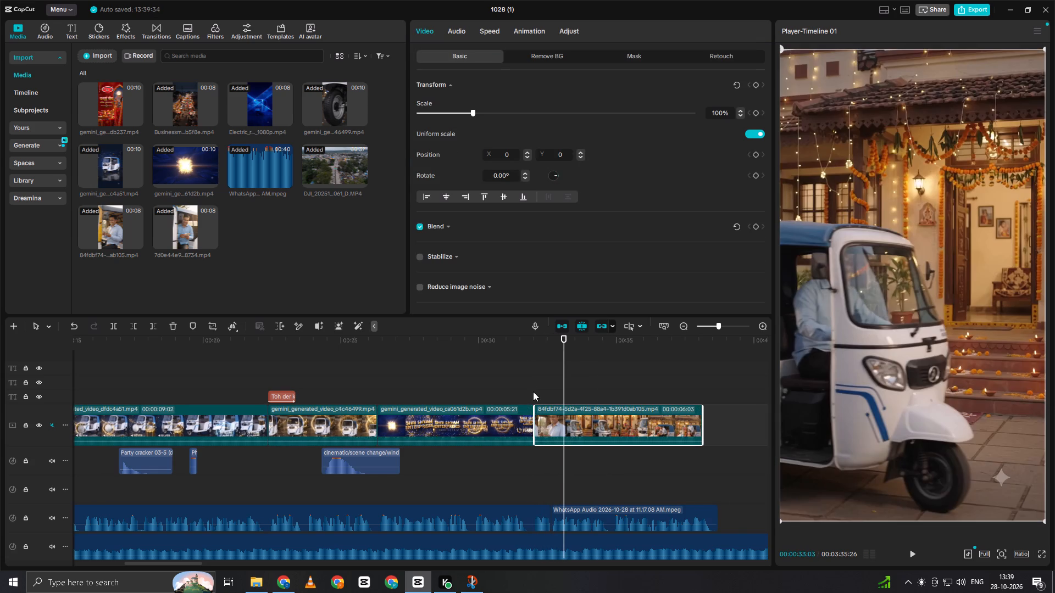
left_click(534, 391)
key("space")
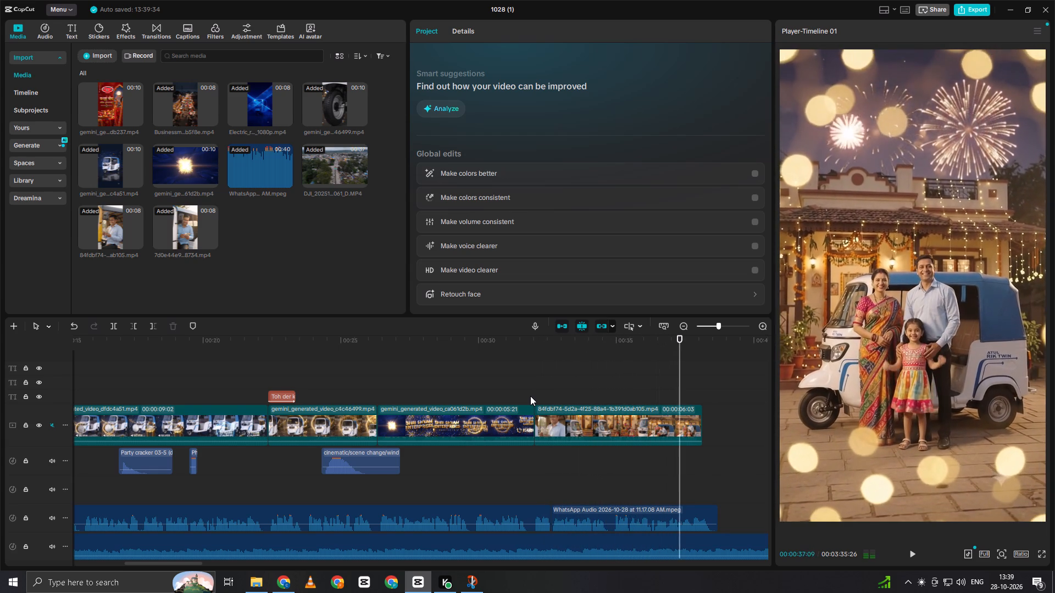
key("space")
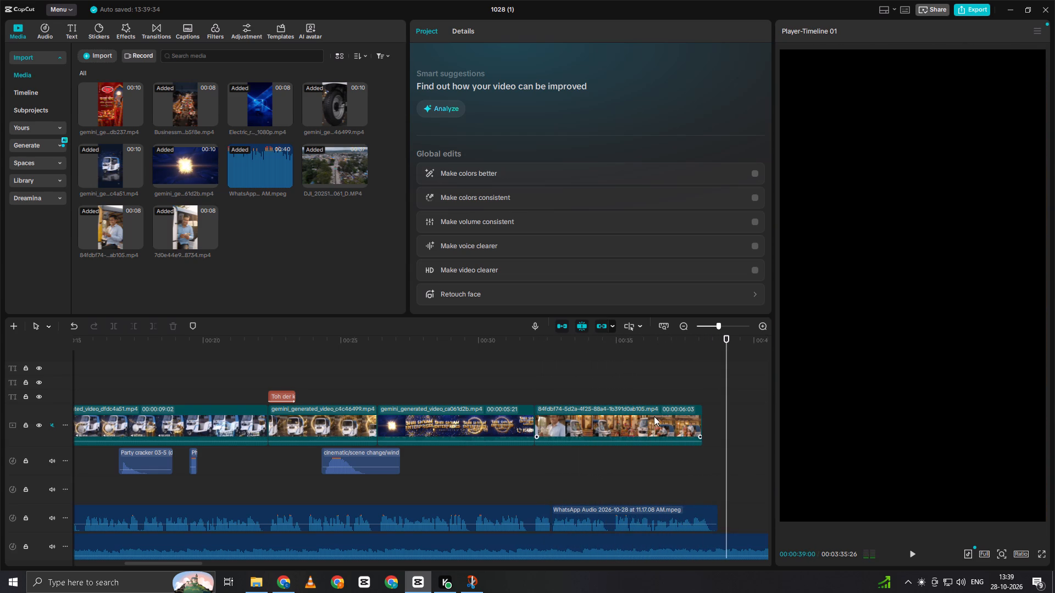
Slow the rickshaw driver clip at the end of the main track to 0.8x speed.
left_click(654, 417)
left_click(453, 34)
left_click(485, 32)
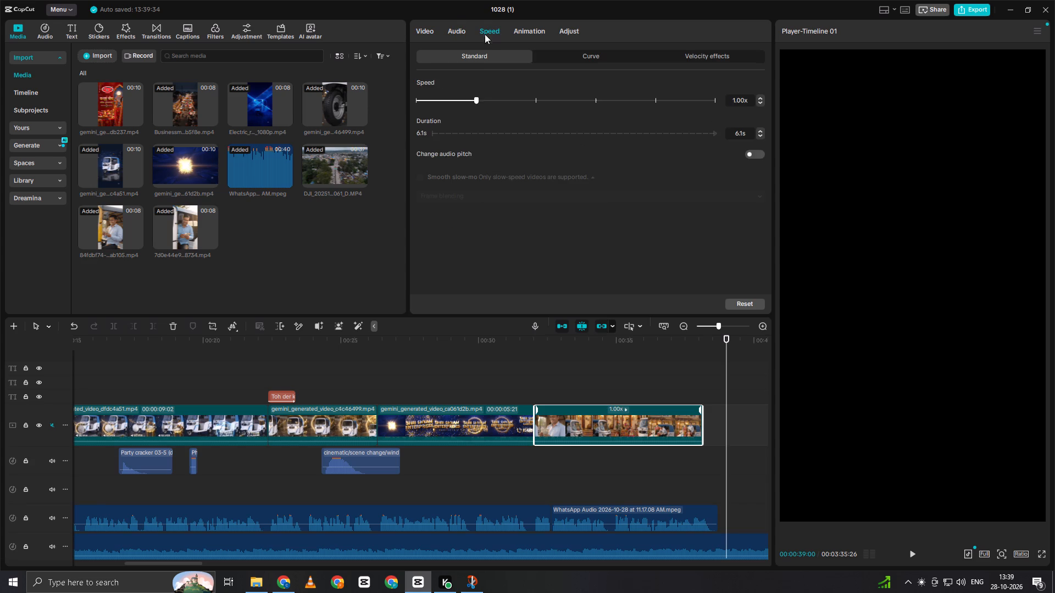
Slow the rickshaw driver clip at the end of the main track to 0.84x speed and play it back.
left_click(459, 96)
left_click(465, 99)
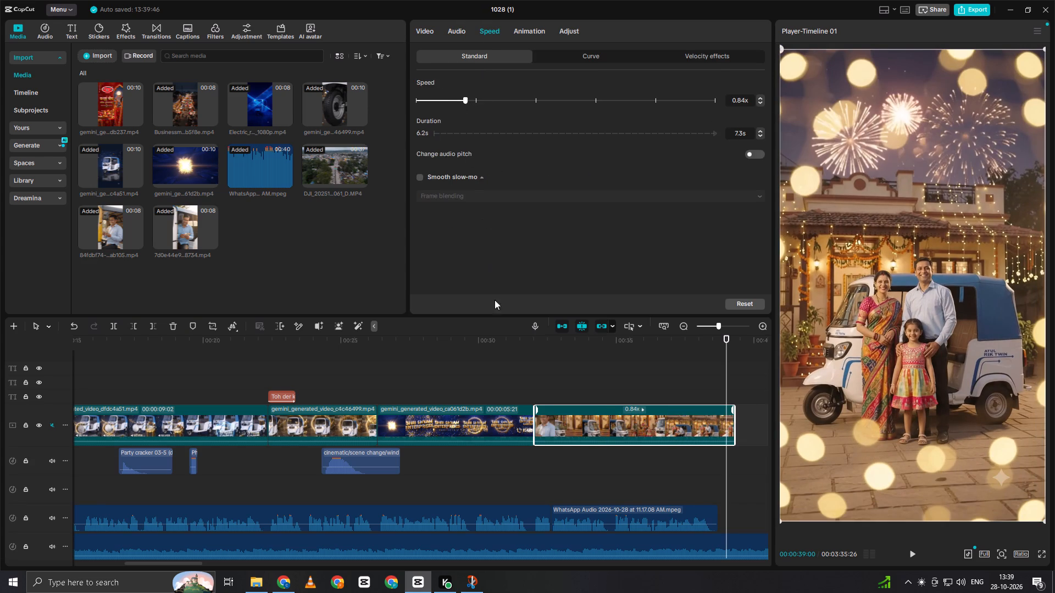
left_click(507, 357)
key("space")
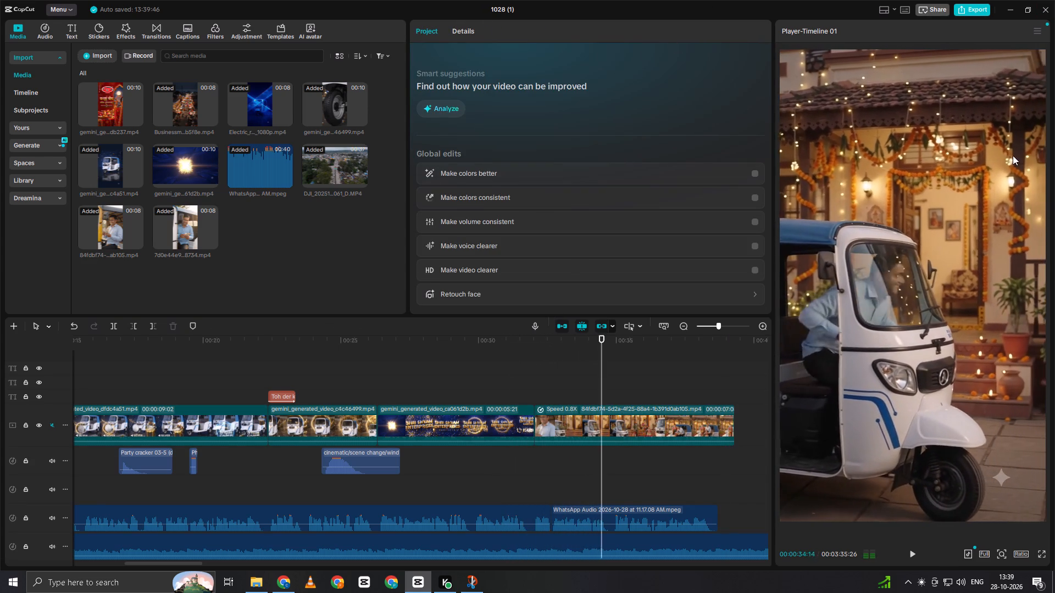
Delete the split-off closing segment of the WhatsApp voiceover audio beneath the rickshaw driver clip.
left_click(567, 518)
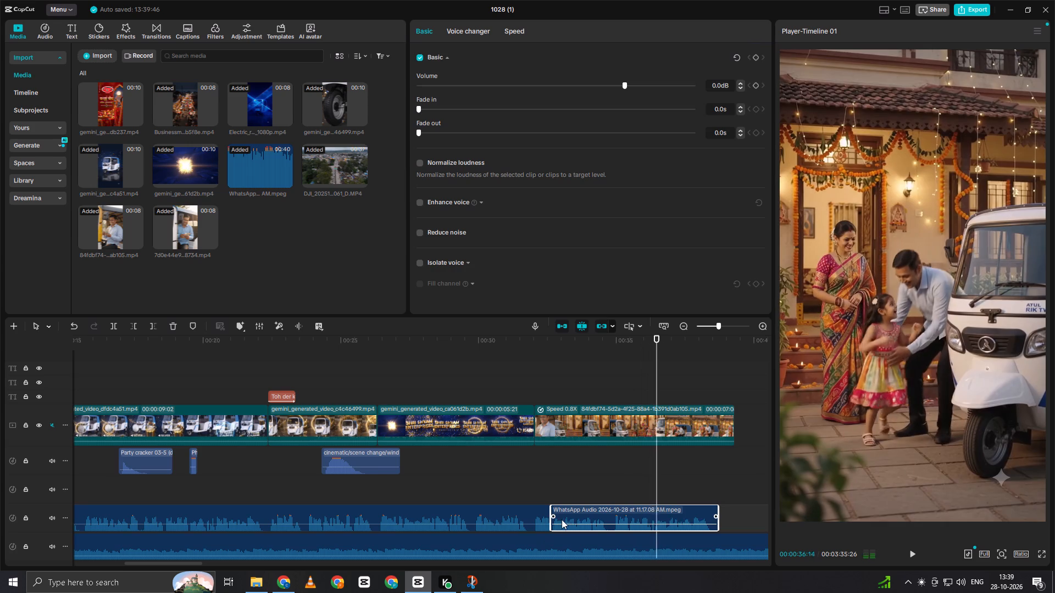
key("BackSpace")
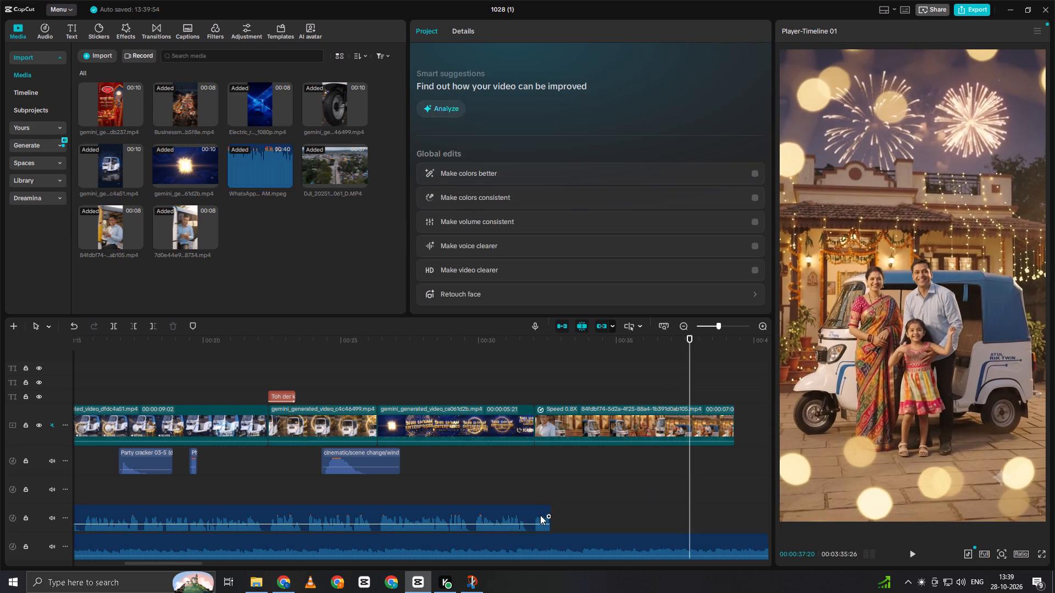
Extend the end of the remaining WhatsApp voiceover segment to about 00:00:39:00, near the end of the rickshaw driver clip.
left_click(540, 515)
left_click_drag(552, 513, 573, 511)
left_click(535, 513)
left_click_drag(549, 508, 690, 512)
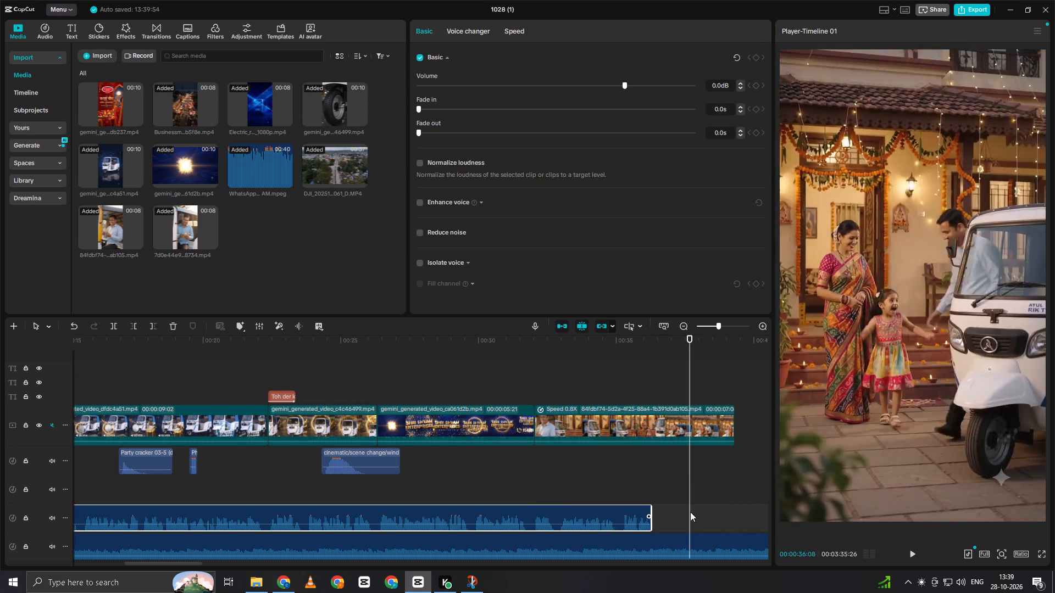
left_click_drag(690, 512, 764, 505)
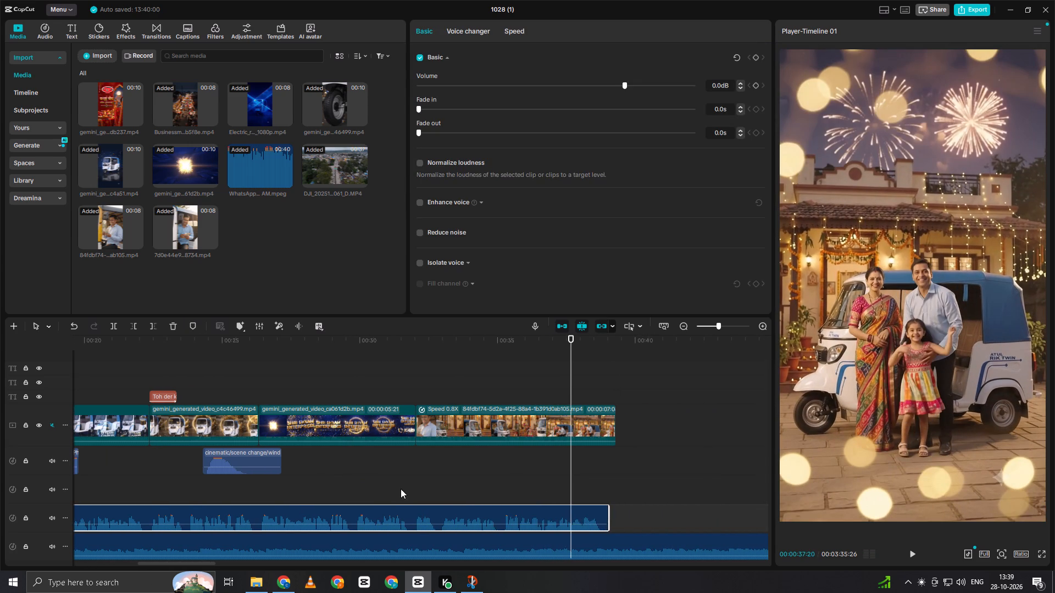
Play back the rickshaw driver clip with the extended voiceover and check the frame at 00:00:39:05.
left_click(401, 486)
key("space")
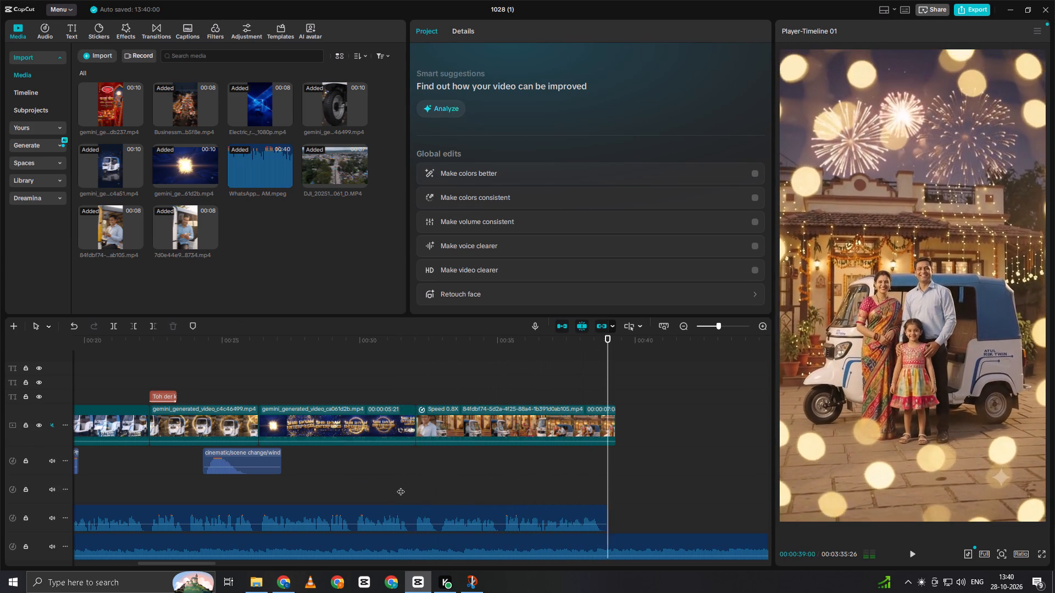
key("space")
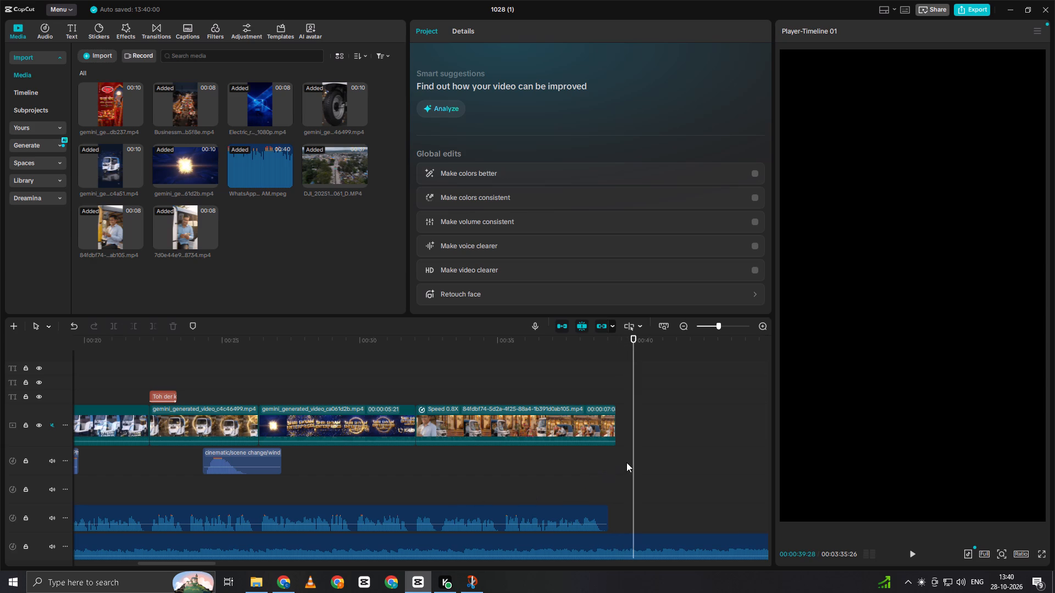
left_click(626, 462)
left_click_drag(626, 462, 612, 491)
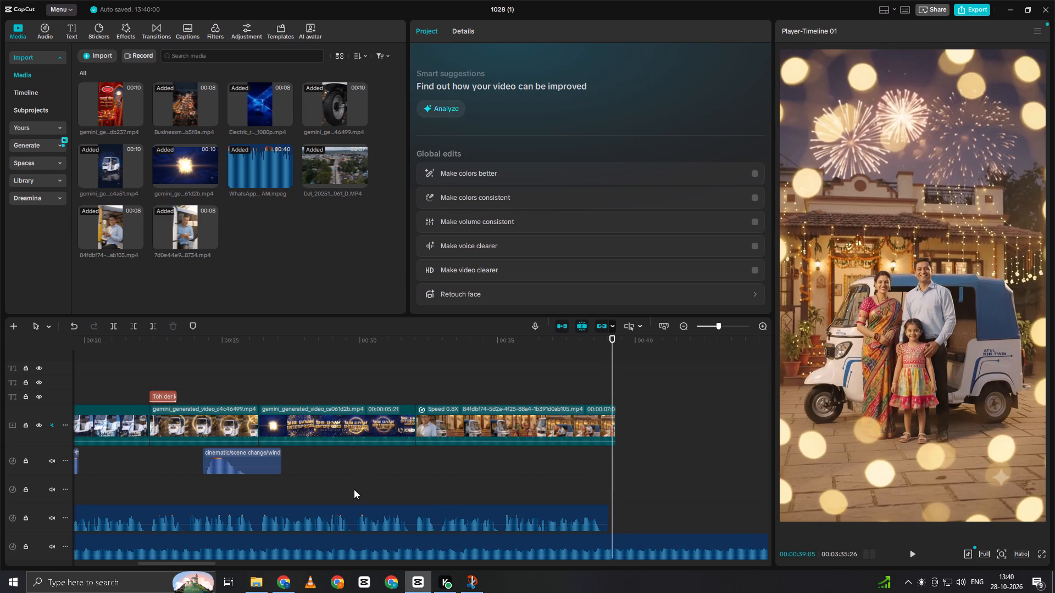
Play back the opening of the Shri Shyam Enterprises title clip from about 00:00:26.
left_click(342, 476)
left_click_drag(342, 476, 254, 510)
key("space")
key("space")
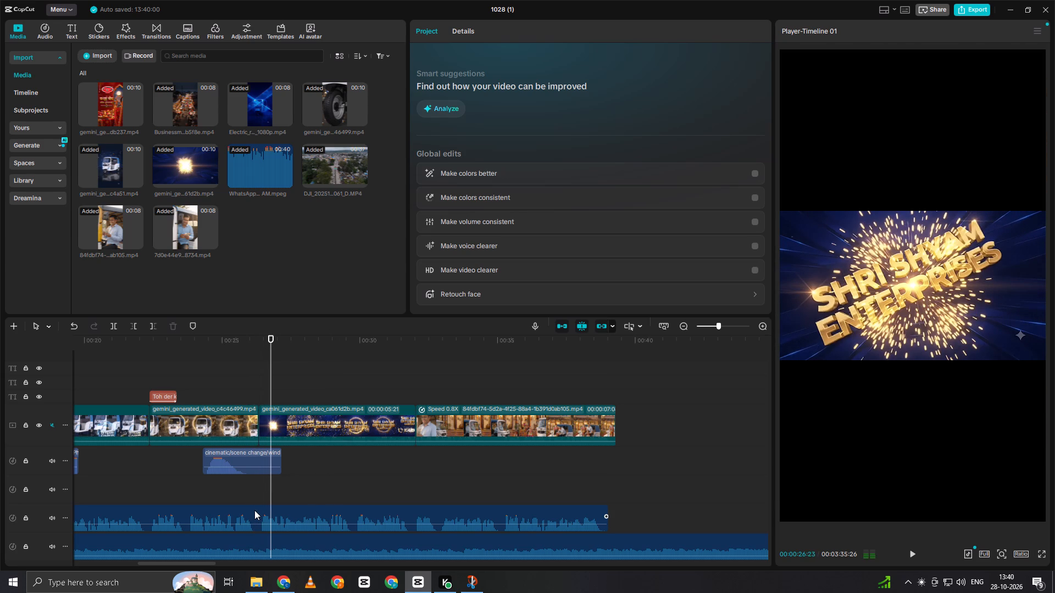
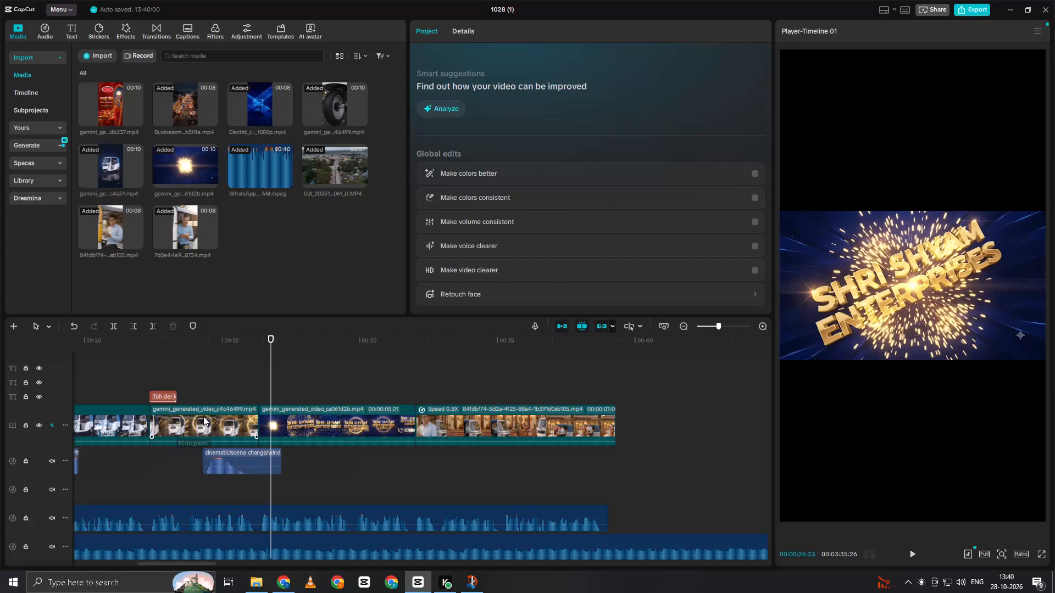
Play back the first second or so of the Shri Shyam Enterprises title clip again from its opening frames.
left_click(280, 378)
left_click_drag(279, 378, 279, 379)
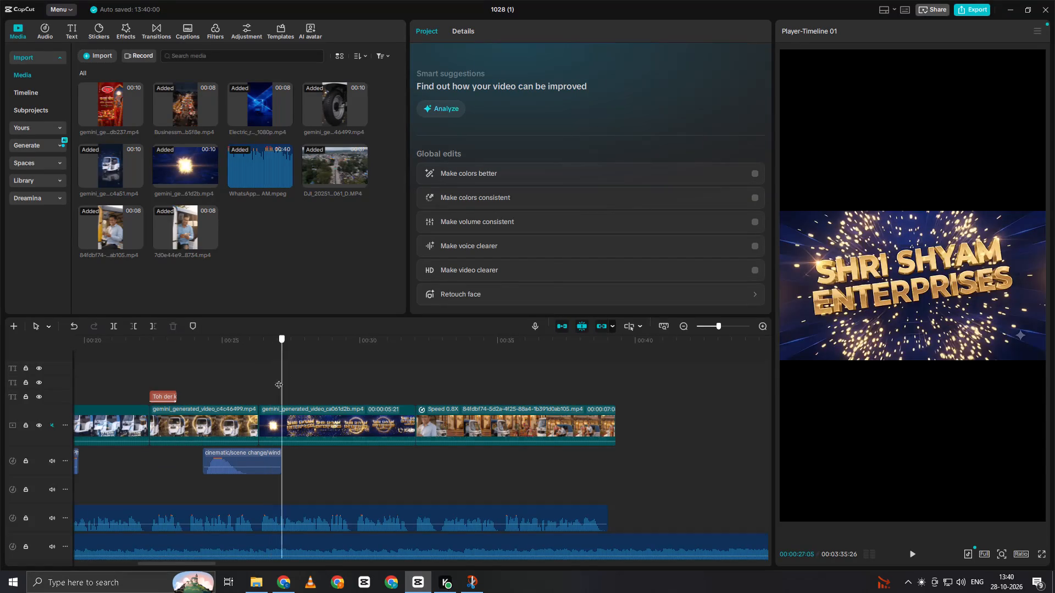
left_click_drag(279, 379, 259, 389)
key("space")
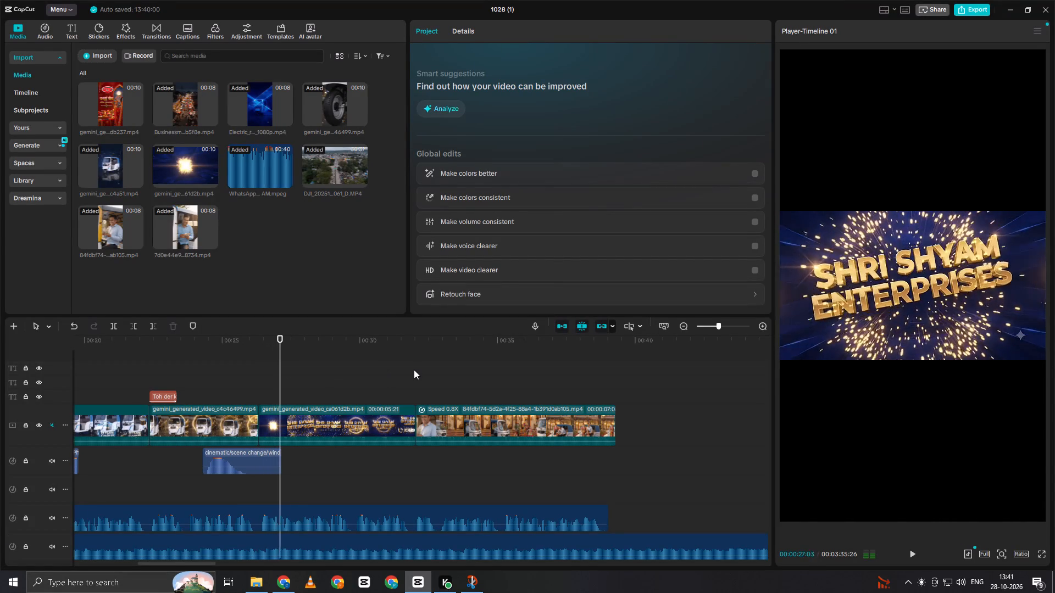
key("space")
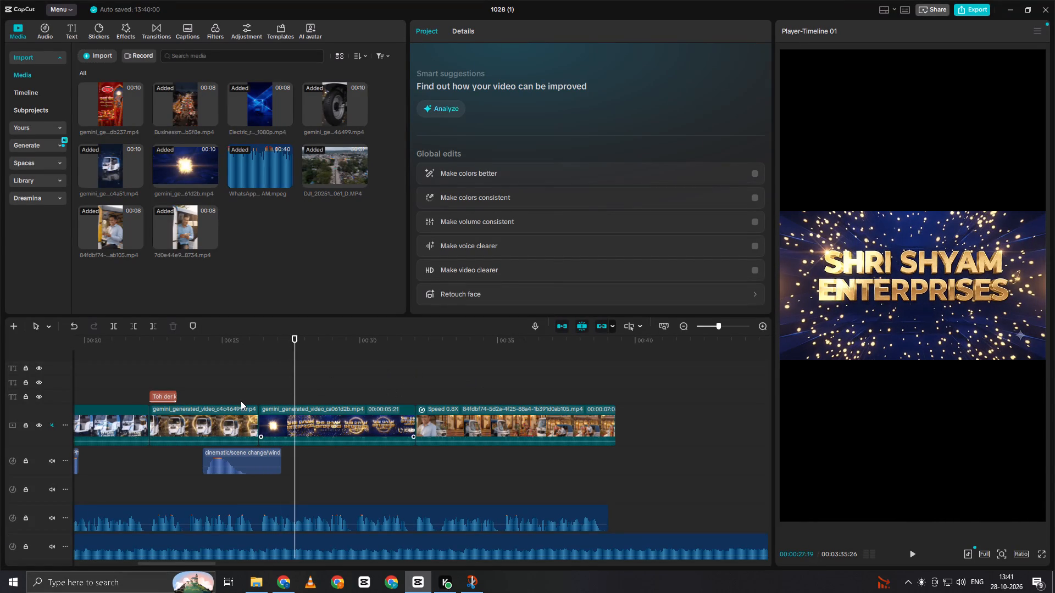
Play back the timeline from the Shri Shyam Enterprises title clip at about 00:00:27 through the end of the closing clip.
left_click(286, 430)
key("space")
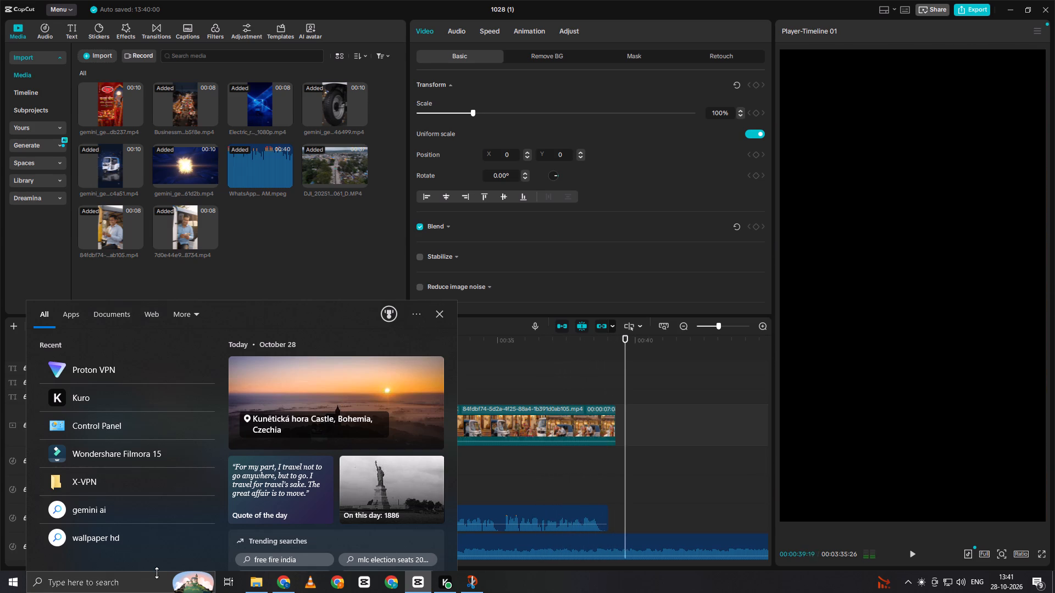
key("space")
Trim off the background music on the lowest audio track beyond the end of the closing clip at 00:00:39:09.
left_click(679, 473)
left_click(665, 479)
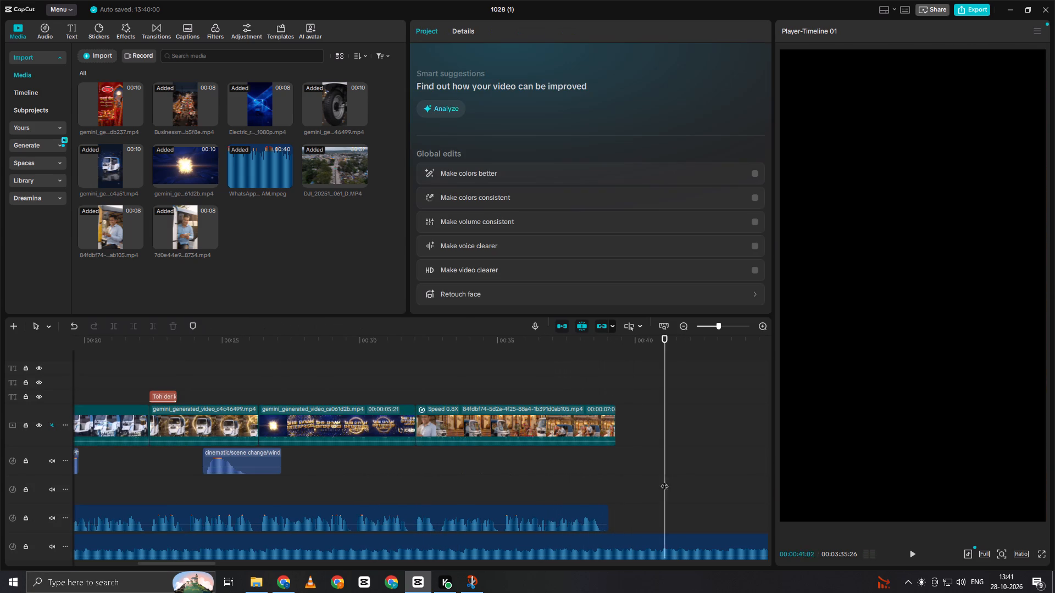
left_click_drag(664, 480, 617, 521)
left_click(625, 567)
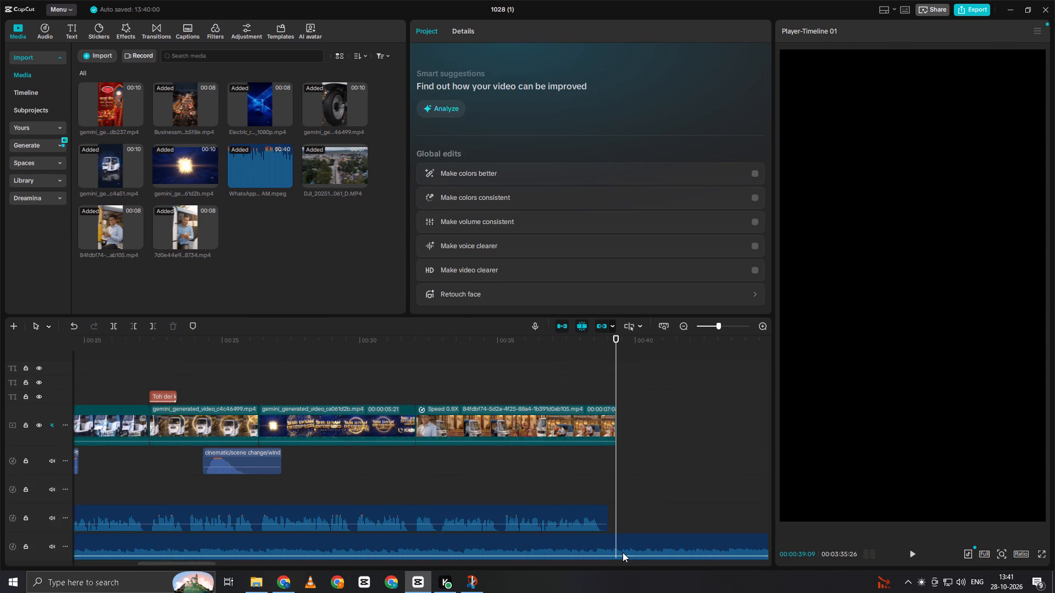
left_click(623, 552)
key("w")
Scrub back to 00:00:30:19 in the Shri Shyam Enterprises title clip to examine its contact details section.
left_click(504, 488)
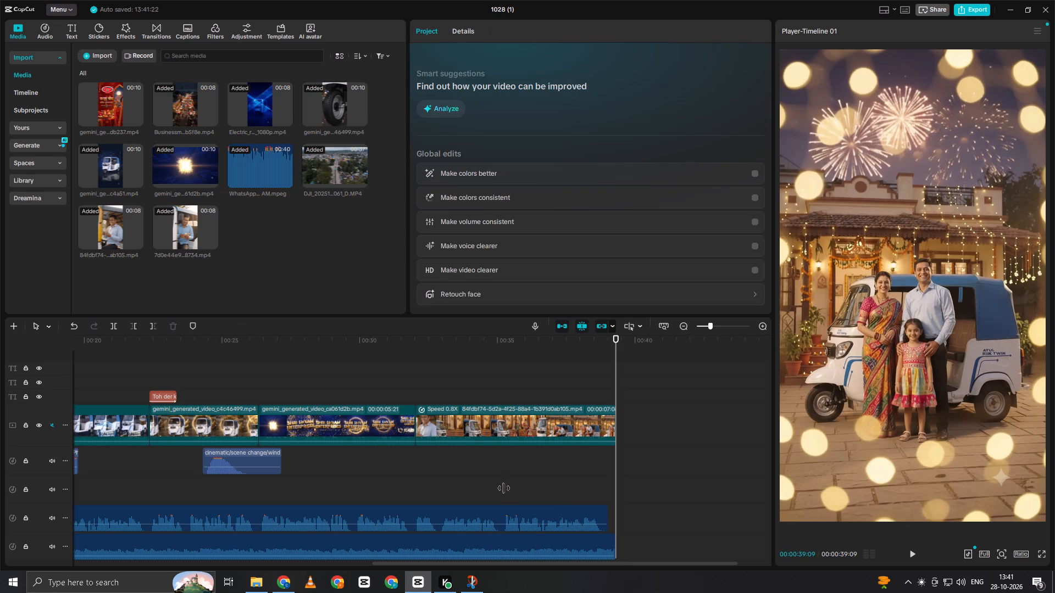
left_click_drag(504, 488, 377, 510)
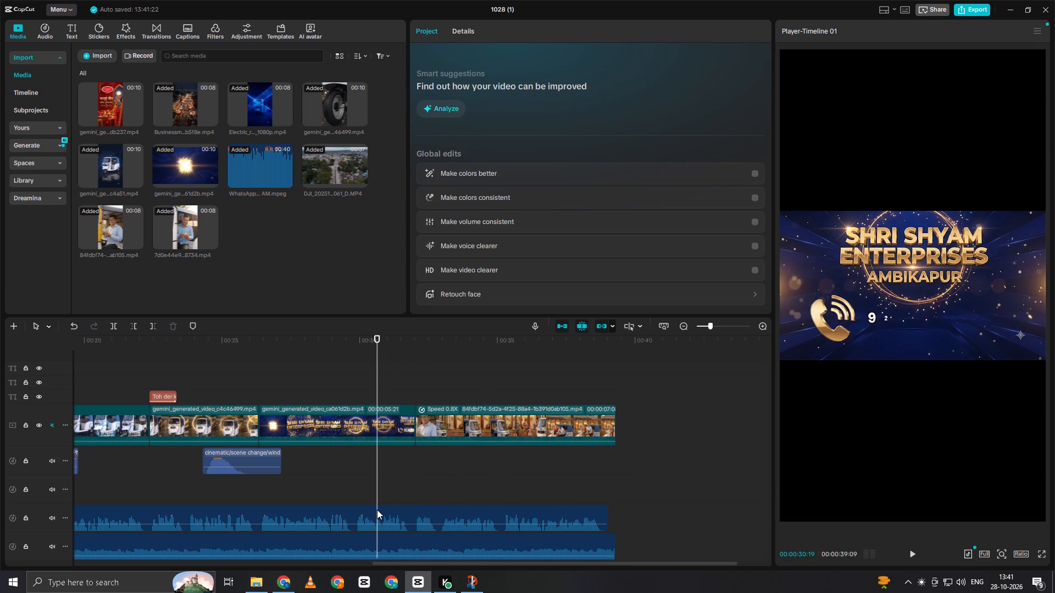
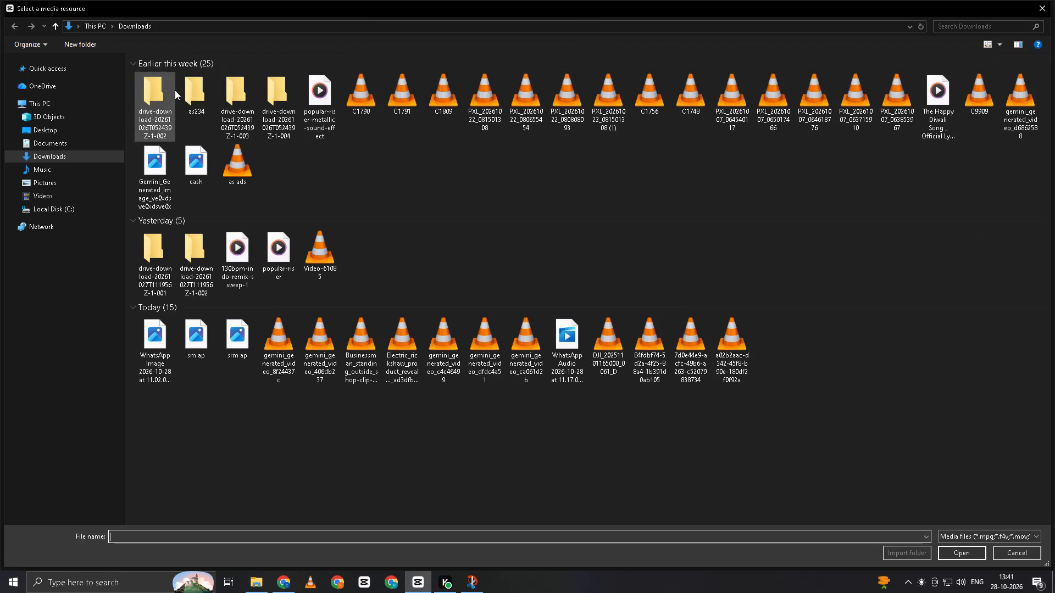
Import the newest generated video from Downloads, the file whose name begins with a02b2aac, into the project media.
scroll(187, 99, "down", 1)
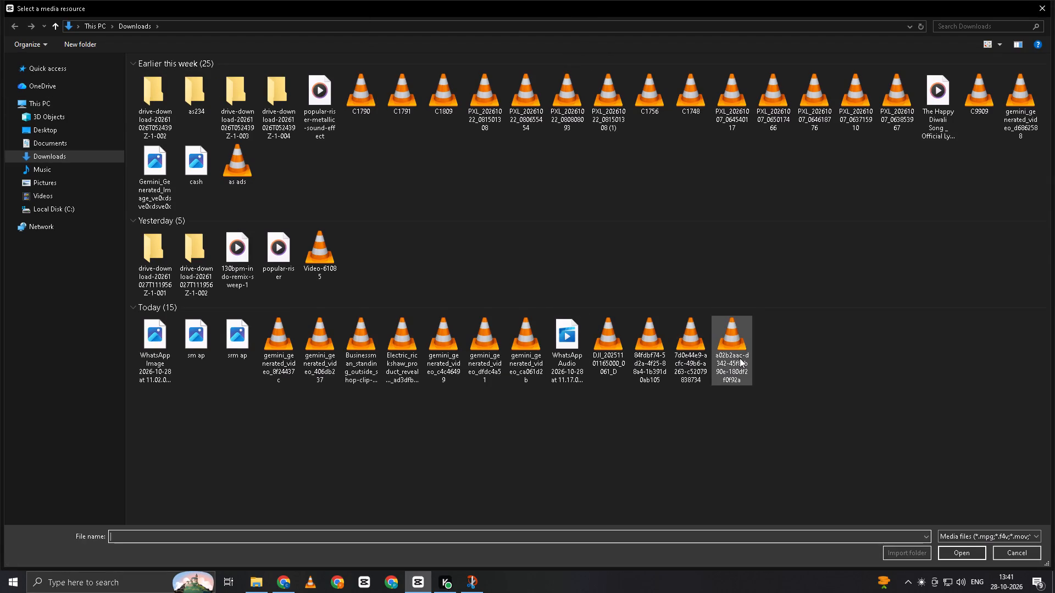
left_click(740, 358)
key("Return")
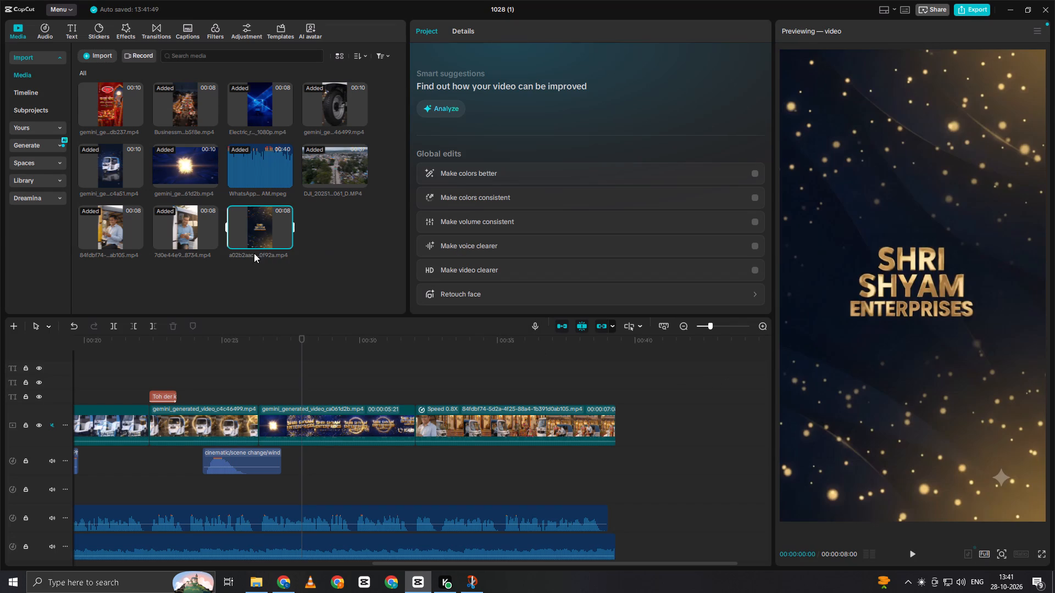
Replace the landscape title clip on the main track with the portrait Shri Shyam Enterprises clip, keeping the original video effect.
left_click(257, 219)
left_click_drag(258, 219, 288, 408)
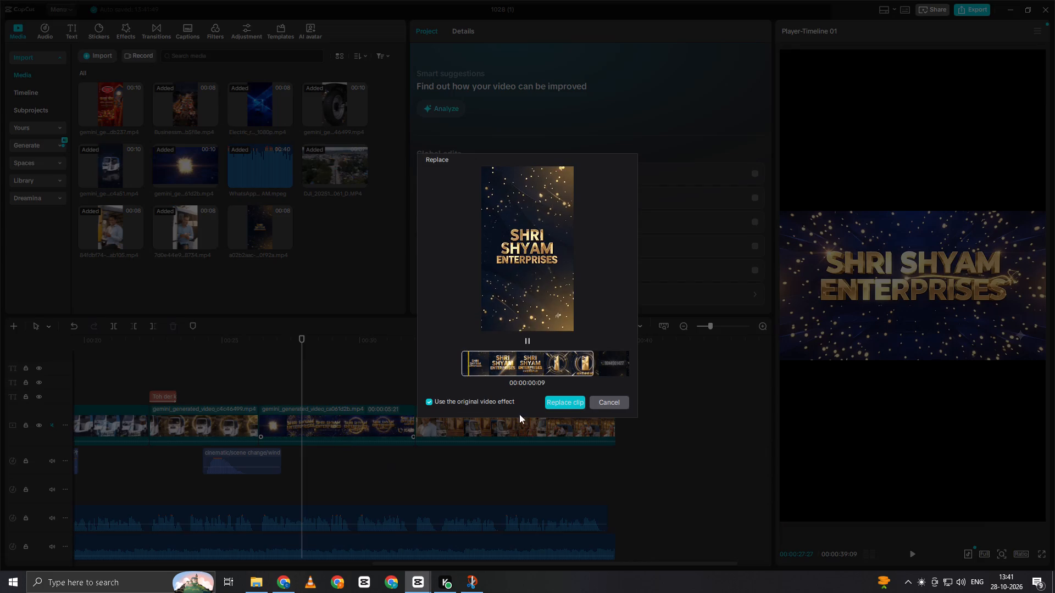
left_click(554, 397)
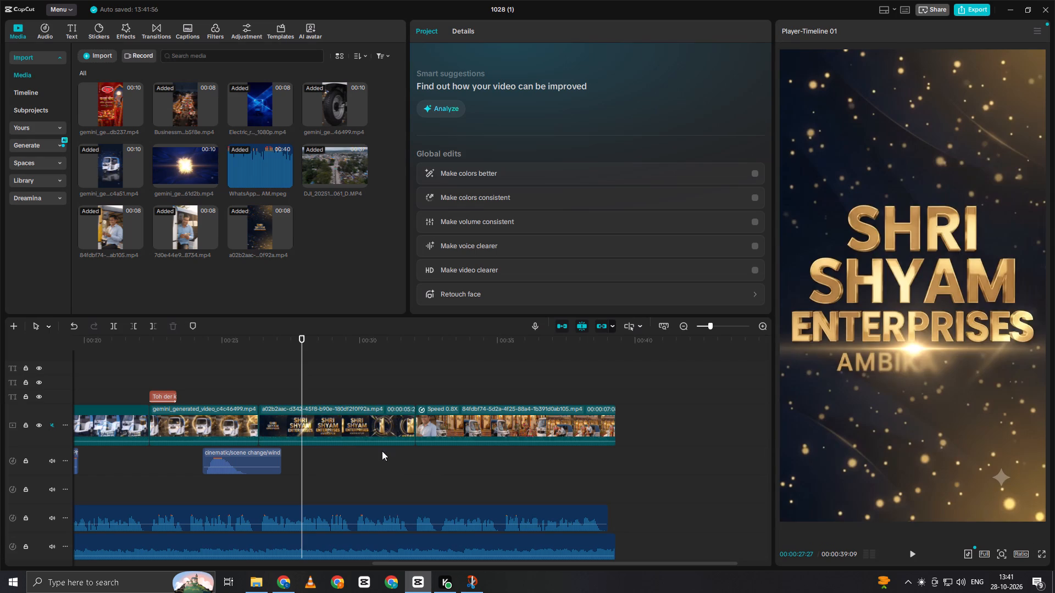
Split the portrait title clip at about 00:00:29:08, where the full name and AMBIKAPUR are shown just before sliding away.
double_click(264, 378)
left_click_drag(264, 378, 251, 384)
key("space")
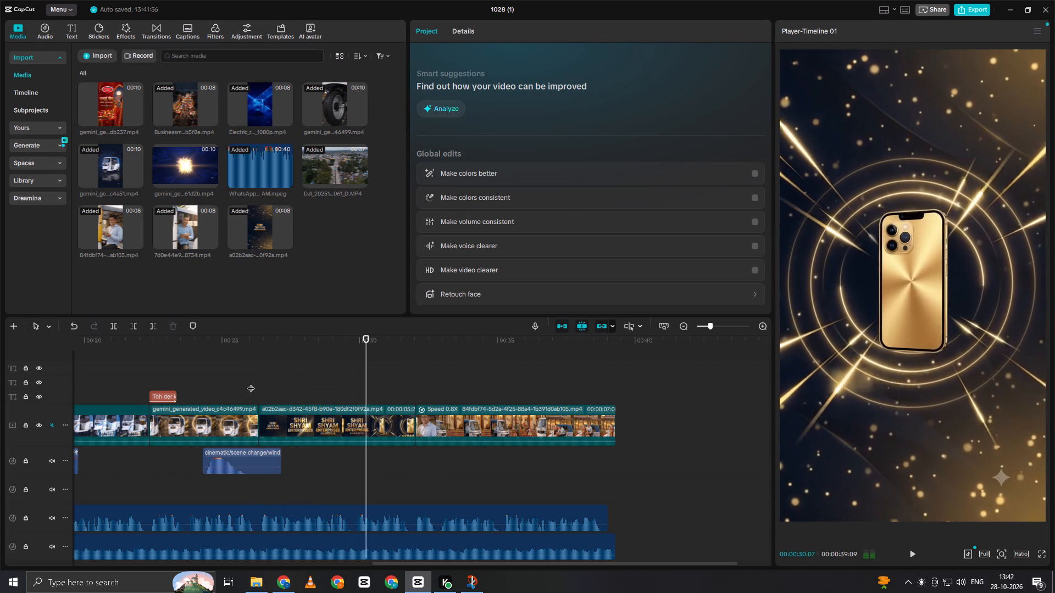
key("space")
double_click(334, 393)
key("space")
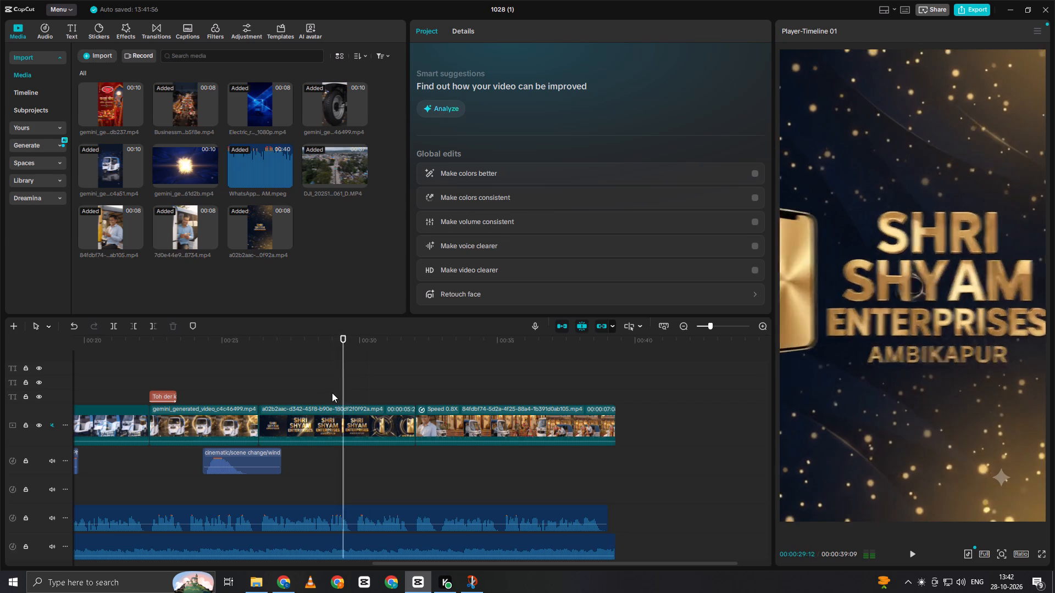
left_click(332, 393)
left_click_drag(333, 392, 339, 392)
key("space")
double_click(338, 391)
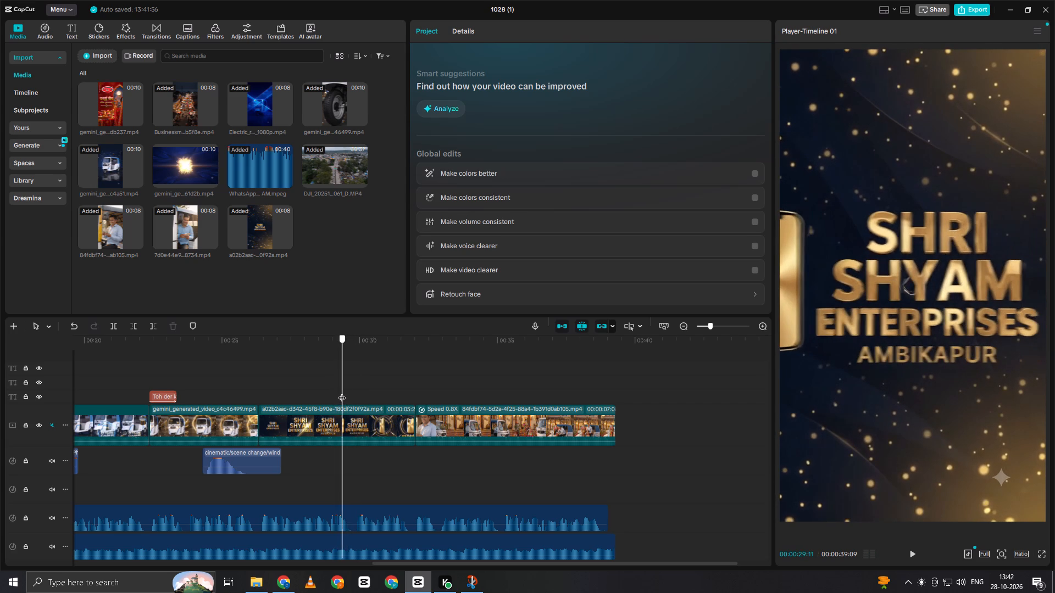
left_click(340, 417)
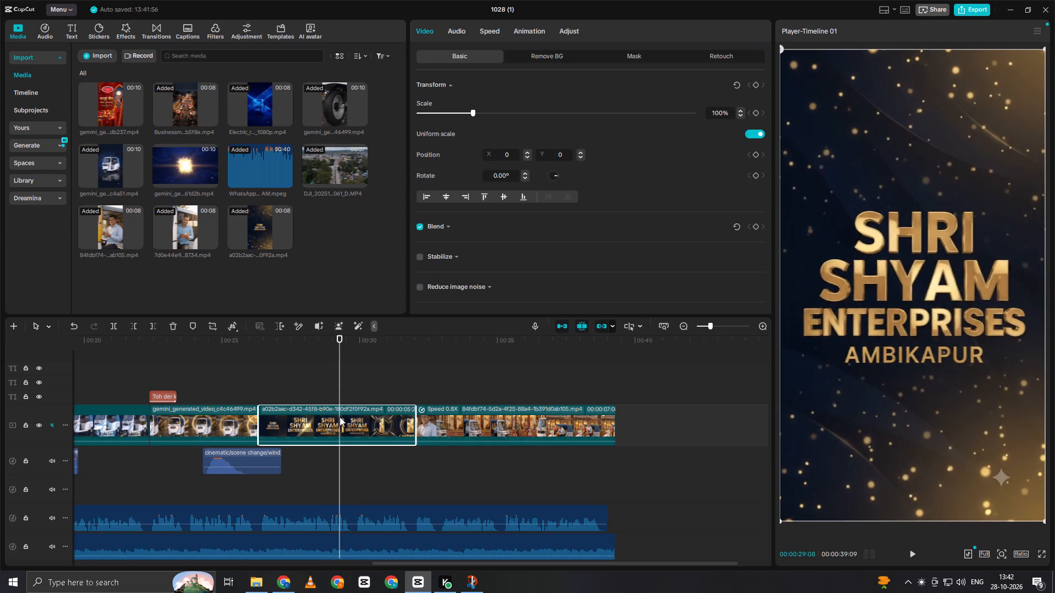
key("ctrl+b")
Review the split title clip against the voiceover, from its opening through the golden-phone scene to the आज ही संपर्क करें! text.
left_click(347, 383)
left_click_drag(347, 383, 356, 380)
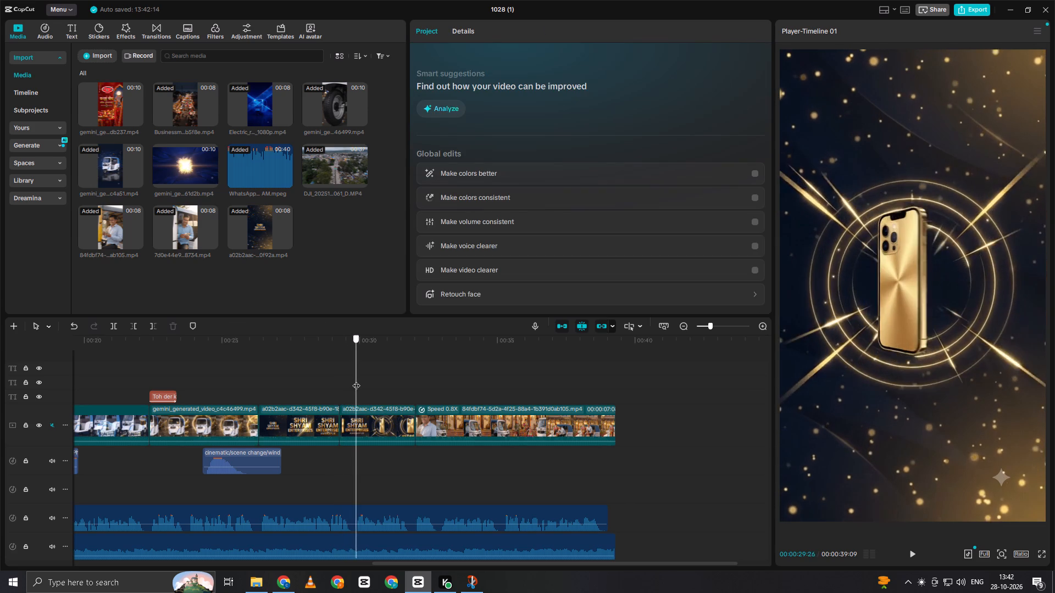
left_click_drag(356, 380, 376, 373)
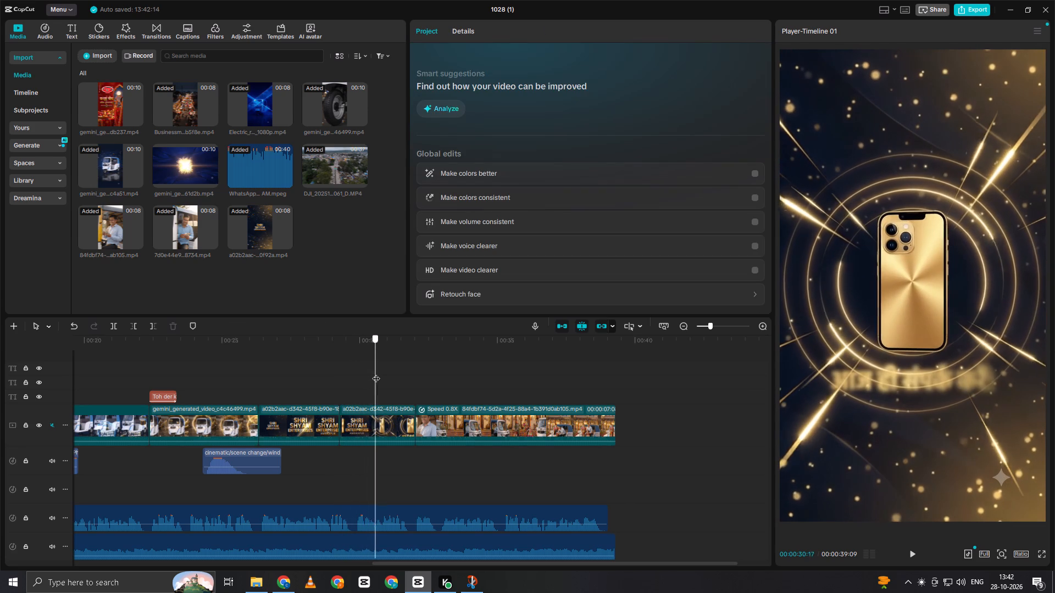
left_click_drag(376, 373, 385, 370)
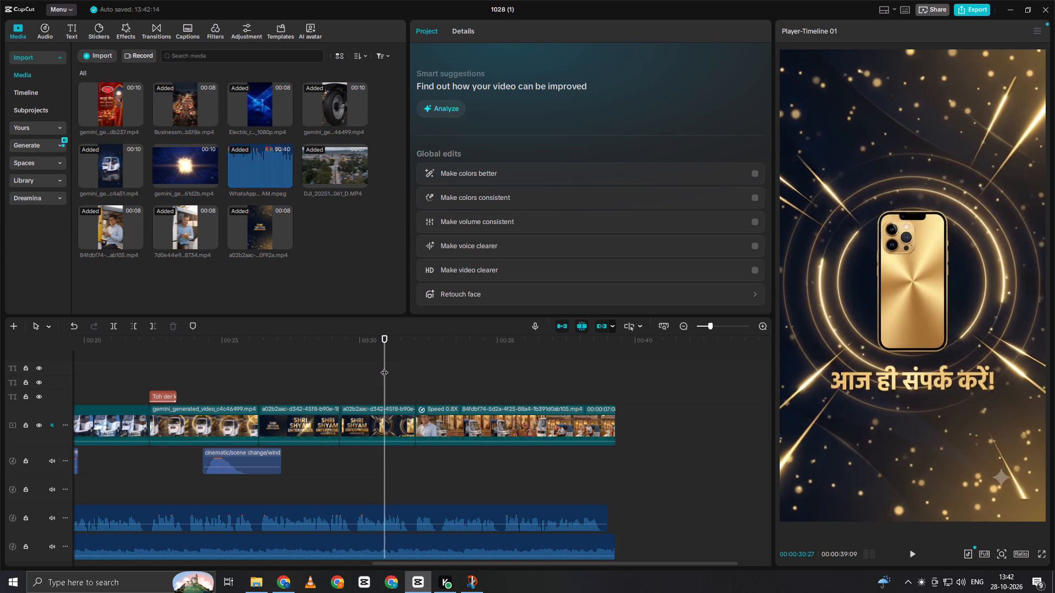
left_click(336, 393)
left_click_drag(334, 389, 288, 394)
left_click(271, 385)
left_click_drag(271, 385, 234, 394)
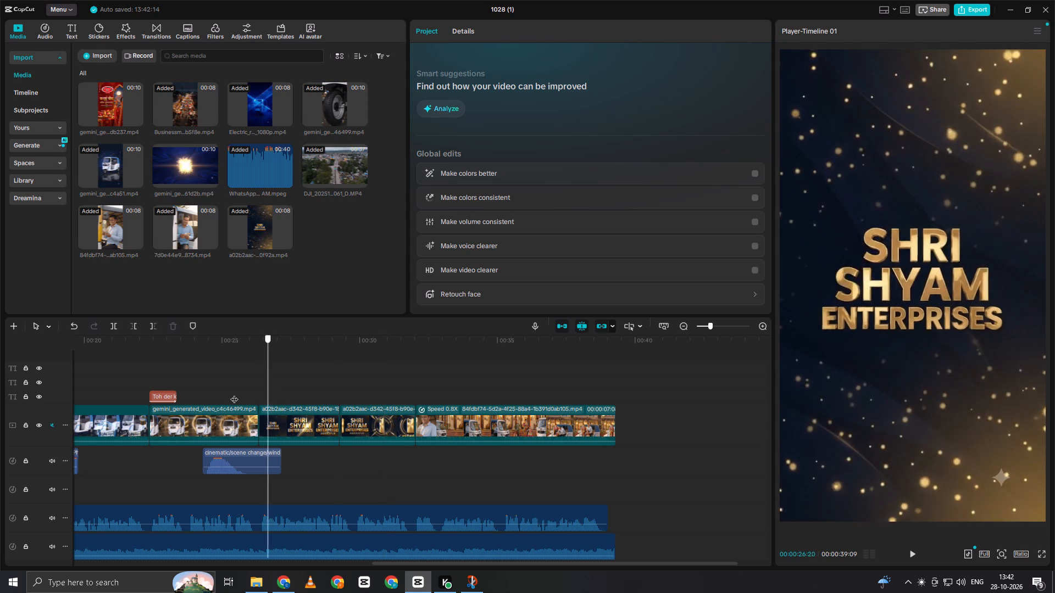
left_click_drag(234, 394, 232, 394)
key("space")
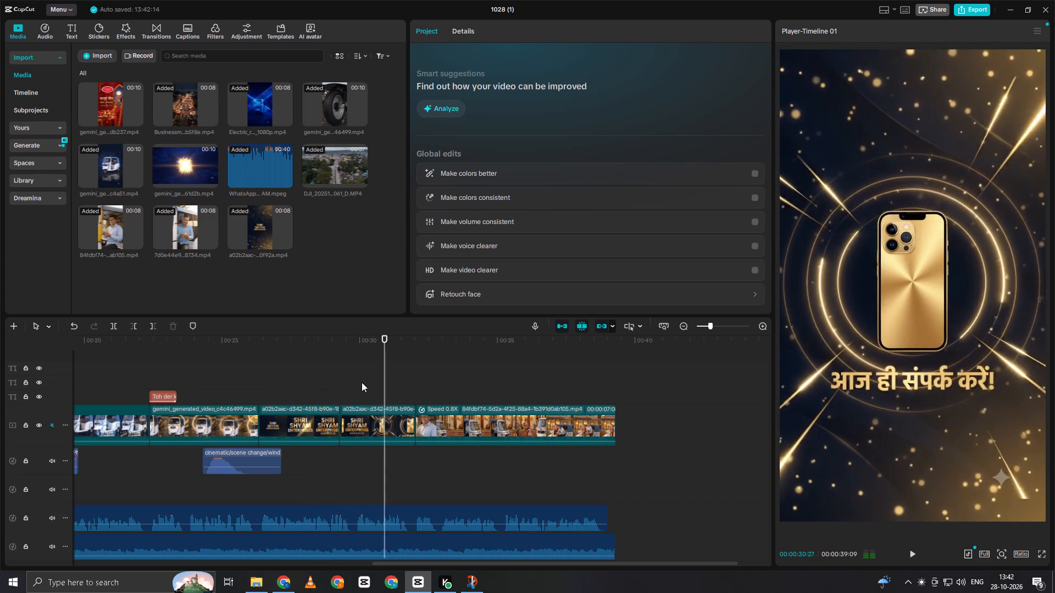
key("space")
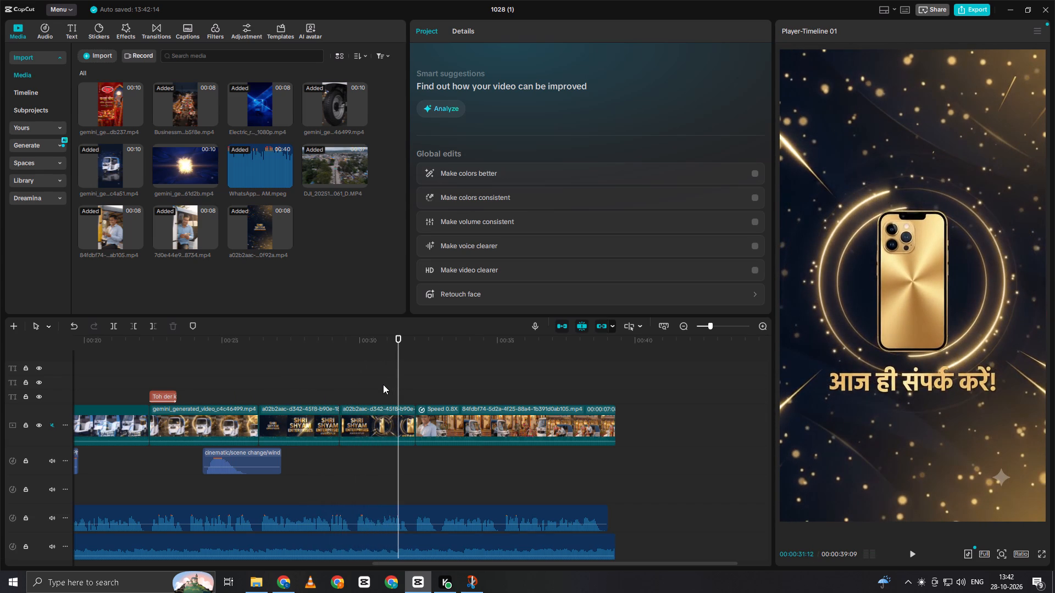
key("space")
left_click(383, 384)
Extend the end of the second title segment to the end of its source footage.
left_click(392, 412)
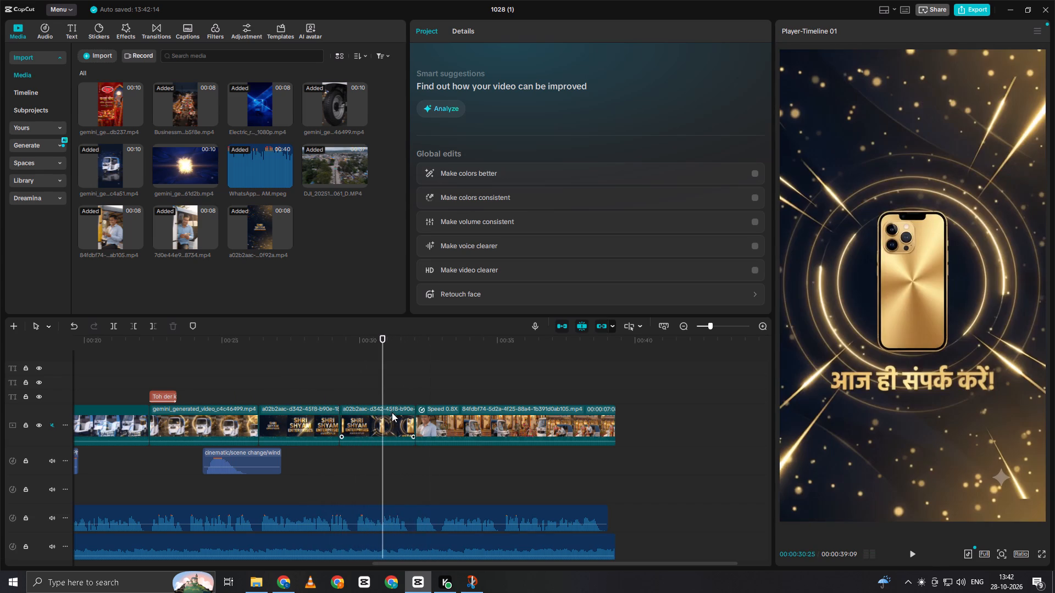
left_click_drag(416, 416, 416, 417)
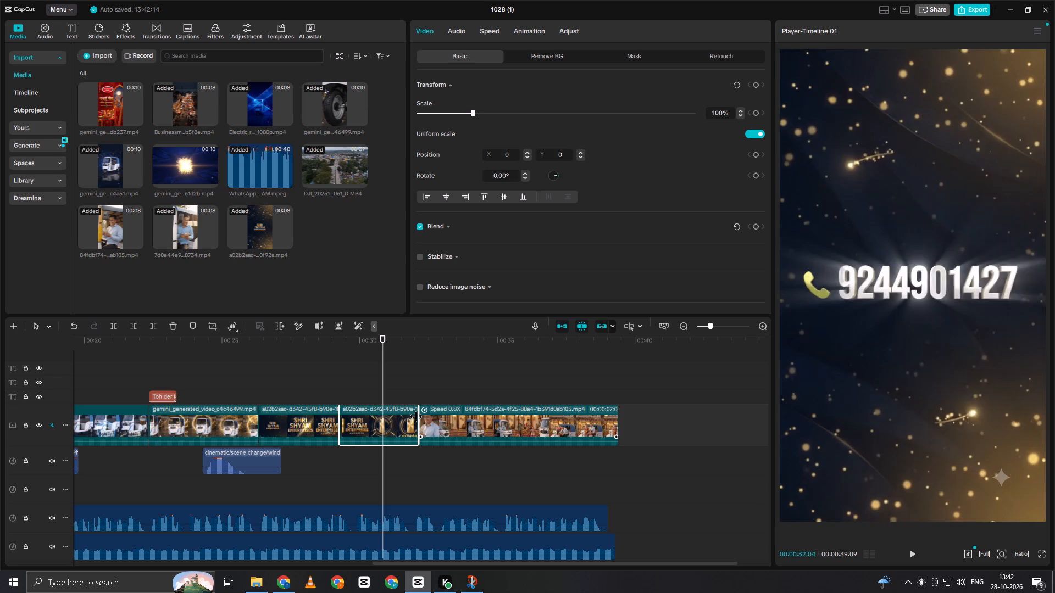
left_click_drag(416, 417, 502, 406)
Trim the second title segment's start up to 00:00:32:09, removing the golden-phone scene so it opens on the contact number.
double_click(411, 387)
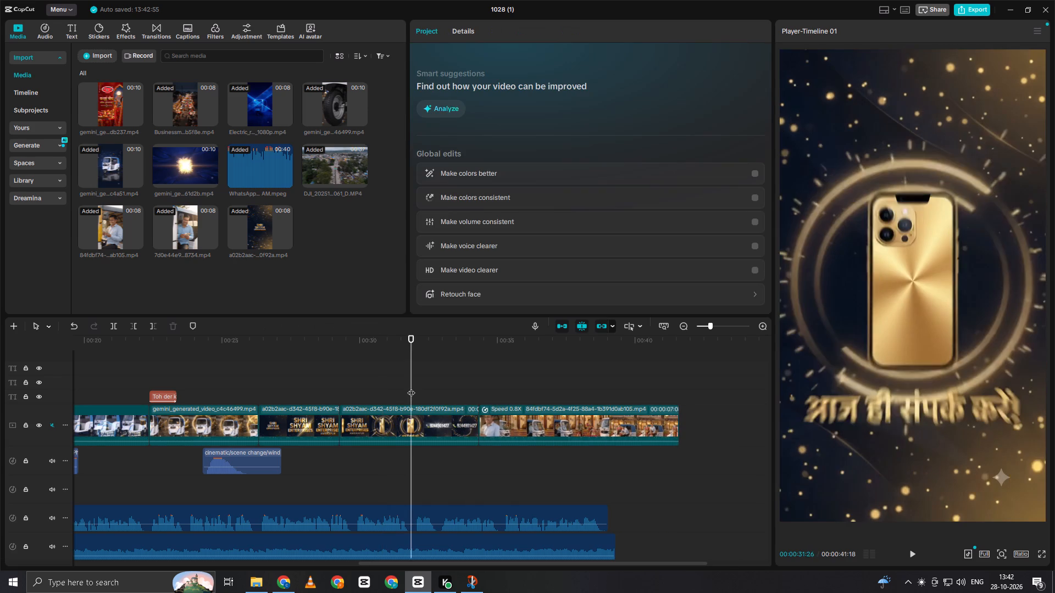
key("space")
left_click(414, 387)
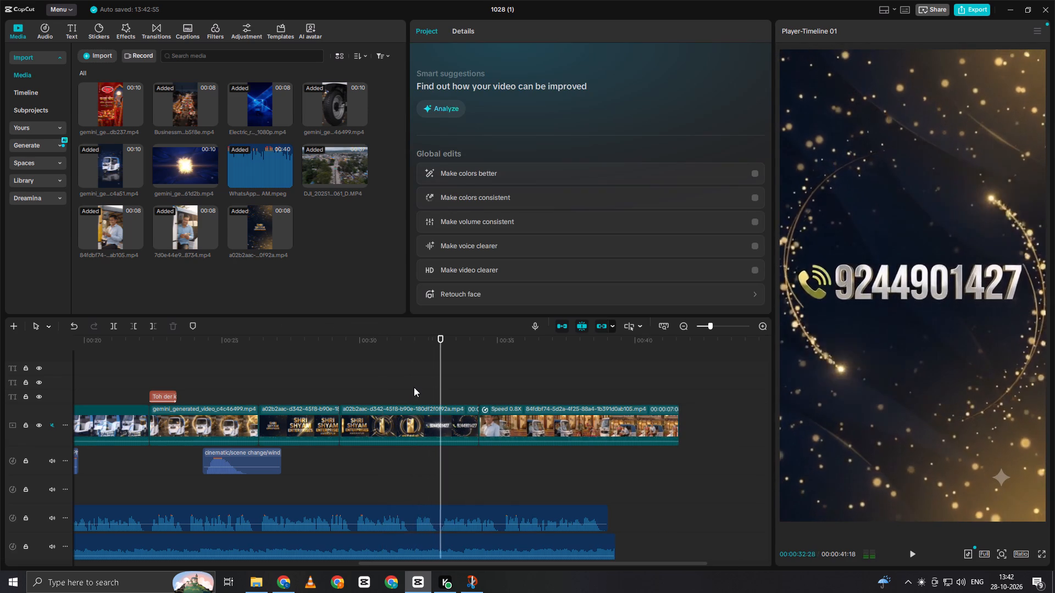
left_click_drag(414, 387, 423, 384)
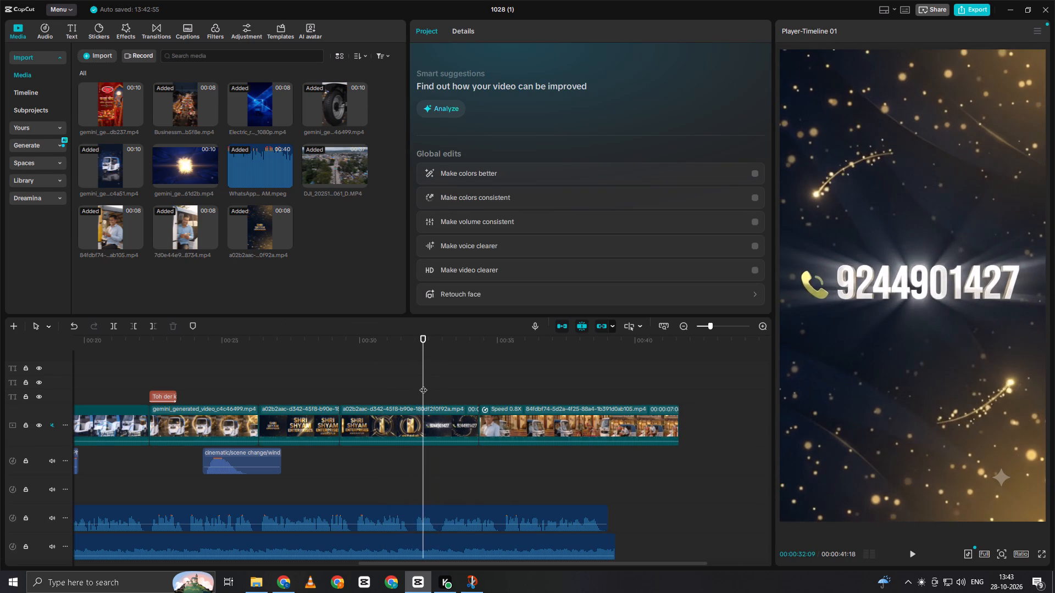
key("q")
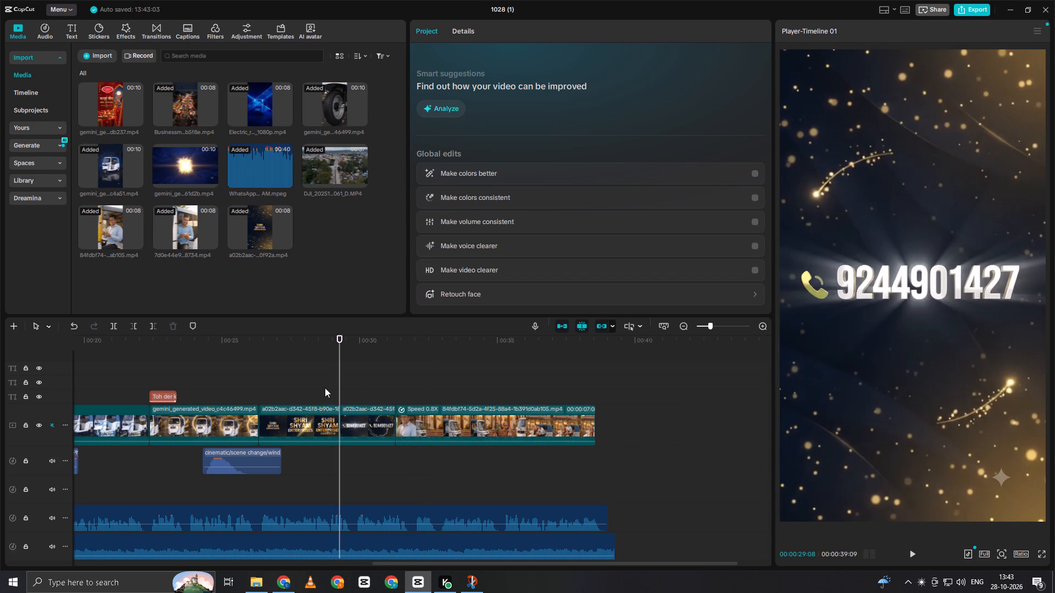
Play back the cut from the title segment into the contact-number segment and on to the auto-rickshaw clip.
left_click(324, 388)
key("space")
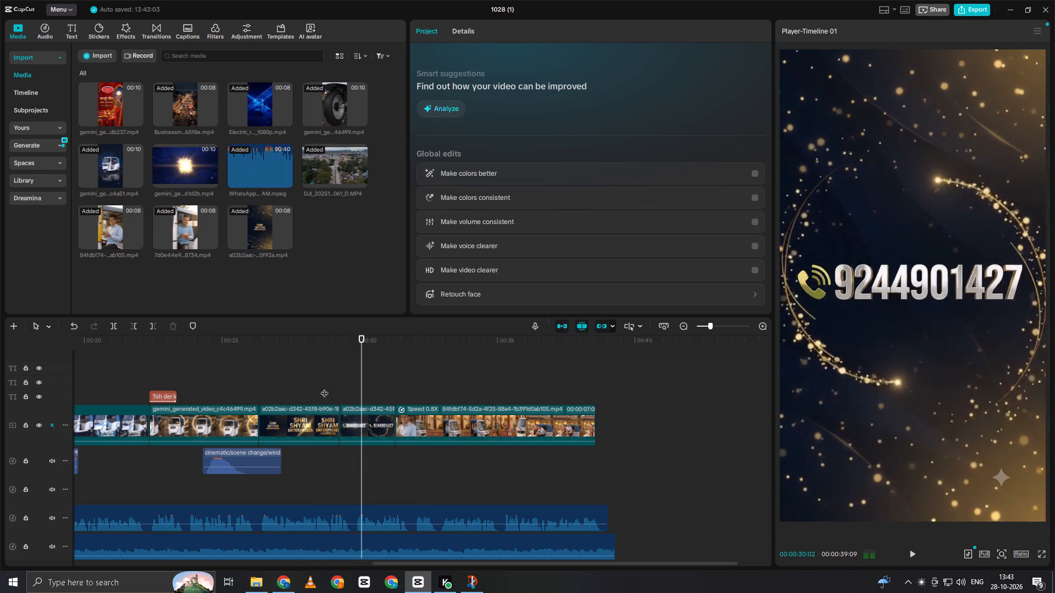
key("space")
double_click(338, 389)
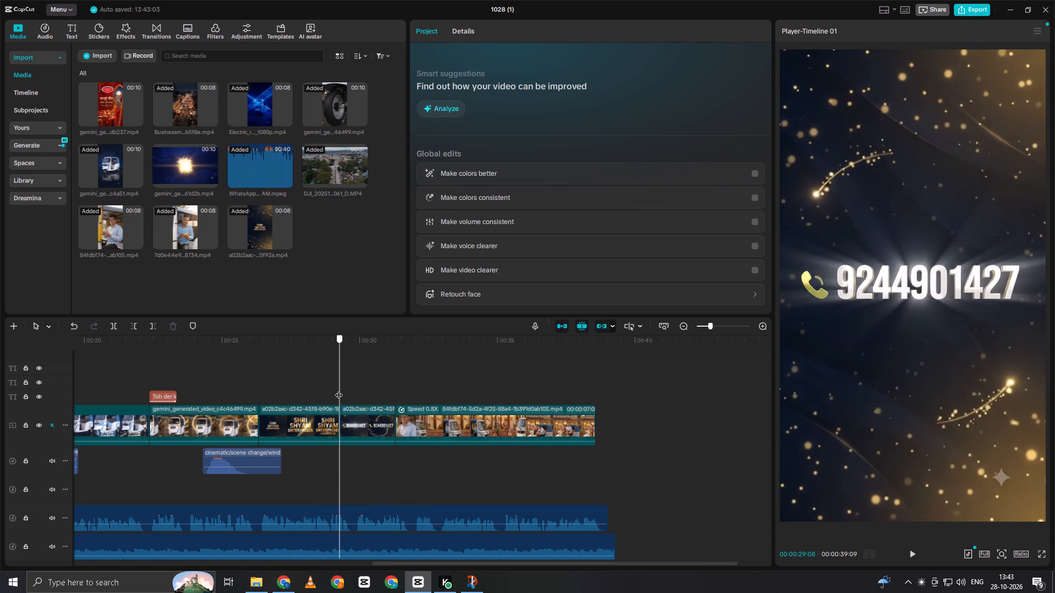
key("space")
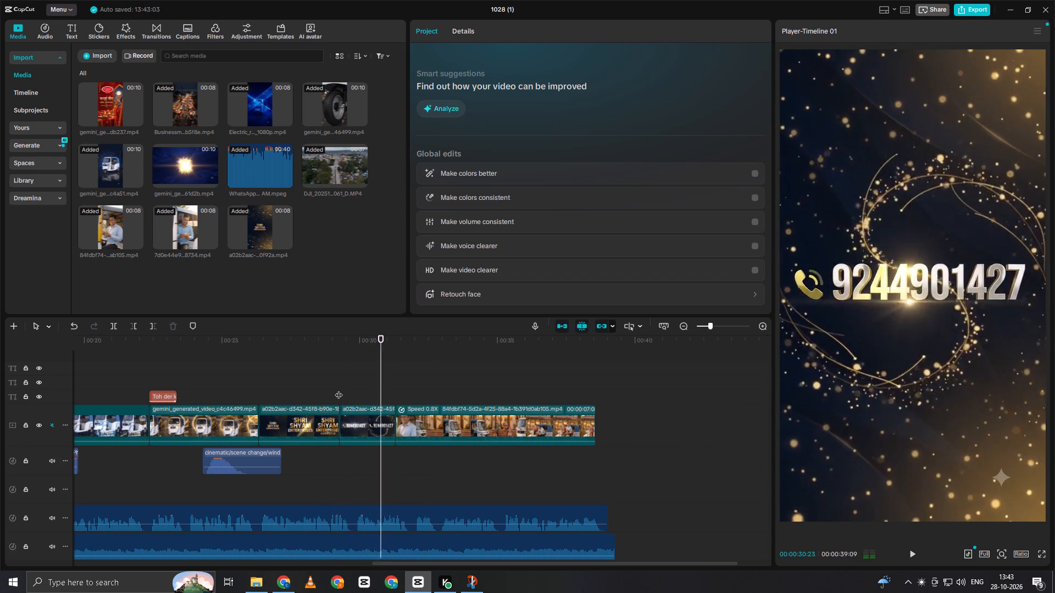
key("space")
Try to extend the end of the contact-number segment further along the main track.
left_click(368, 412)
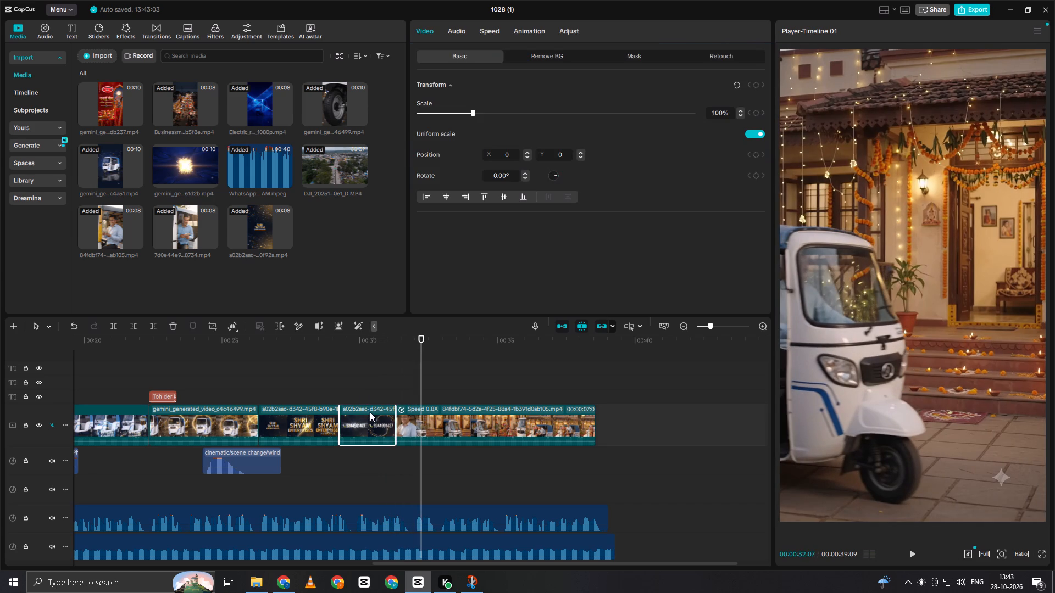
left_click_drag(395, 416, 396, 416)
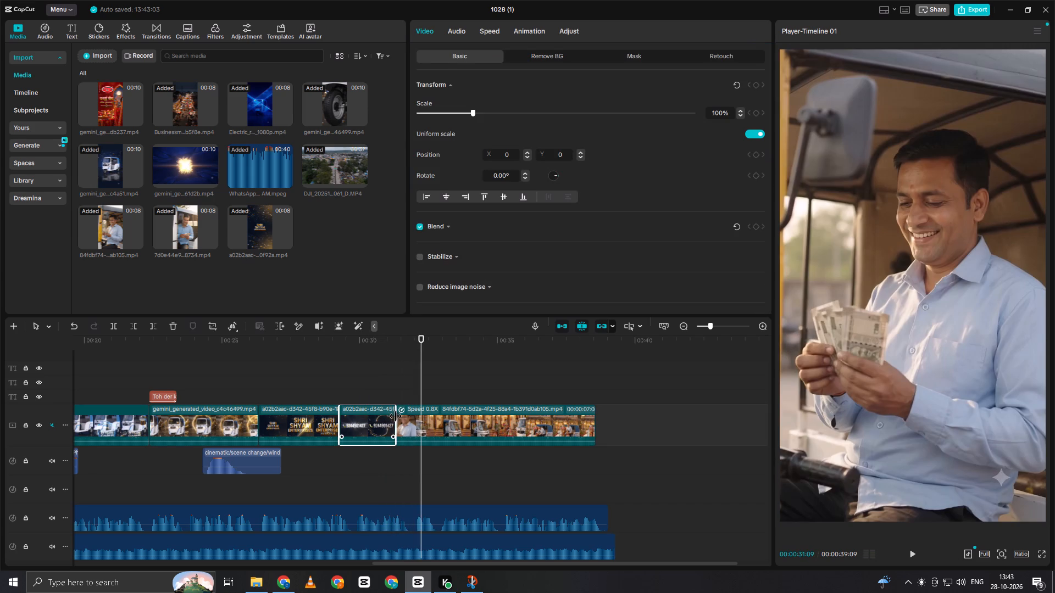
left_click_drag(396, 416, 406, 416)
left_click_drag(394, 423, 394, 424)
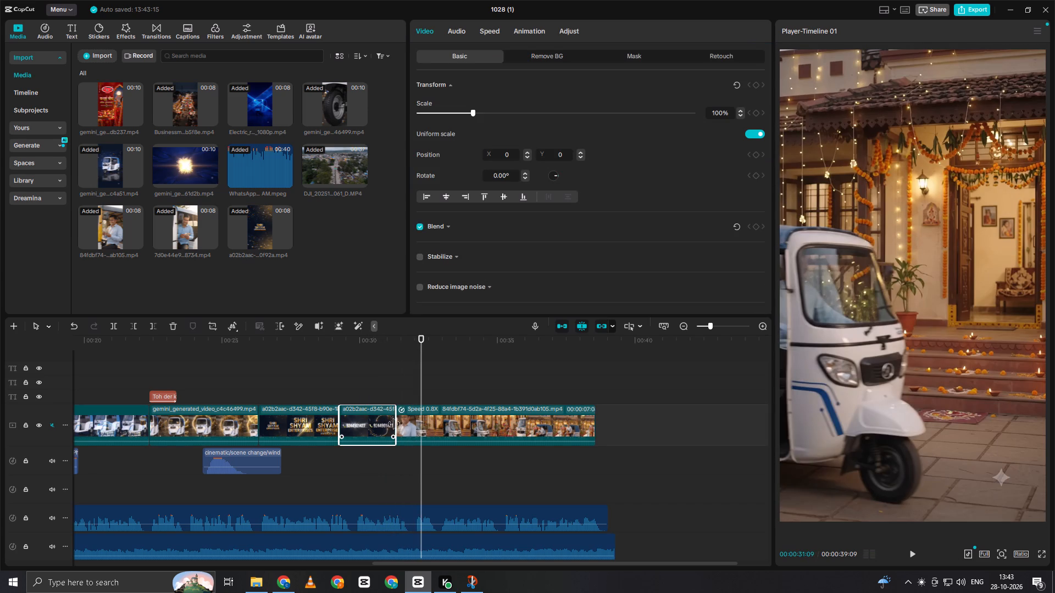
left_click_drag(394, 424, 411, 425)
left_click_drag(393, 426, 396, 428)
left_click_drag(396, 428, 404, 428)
Slow the contact-number segment to 0.79x speed, giving it a 2.6 s duration.
left_click(375, 422)
left_click(487, 29)
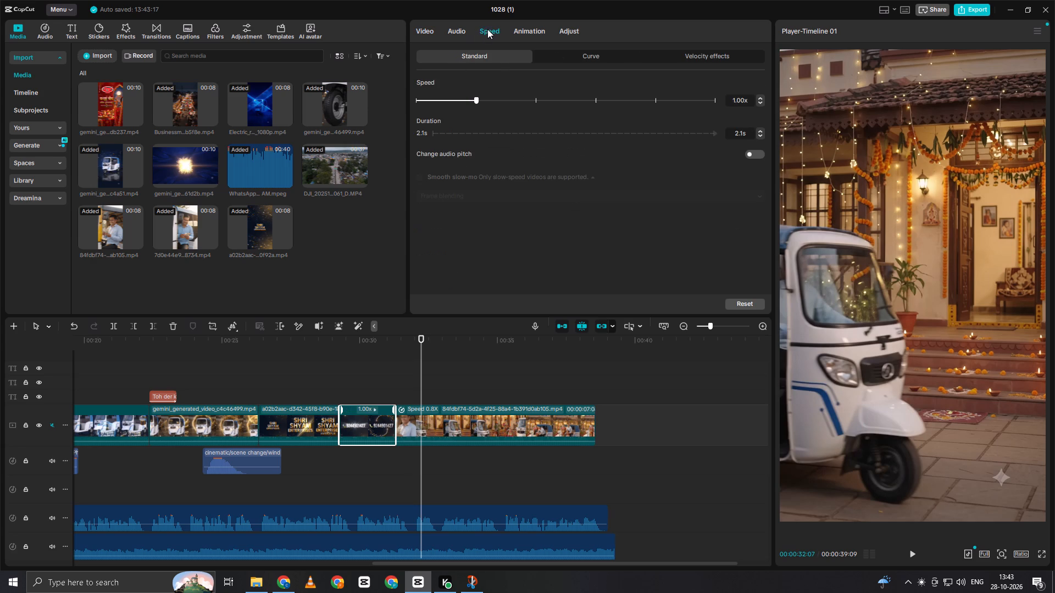
left_click(465, 98)
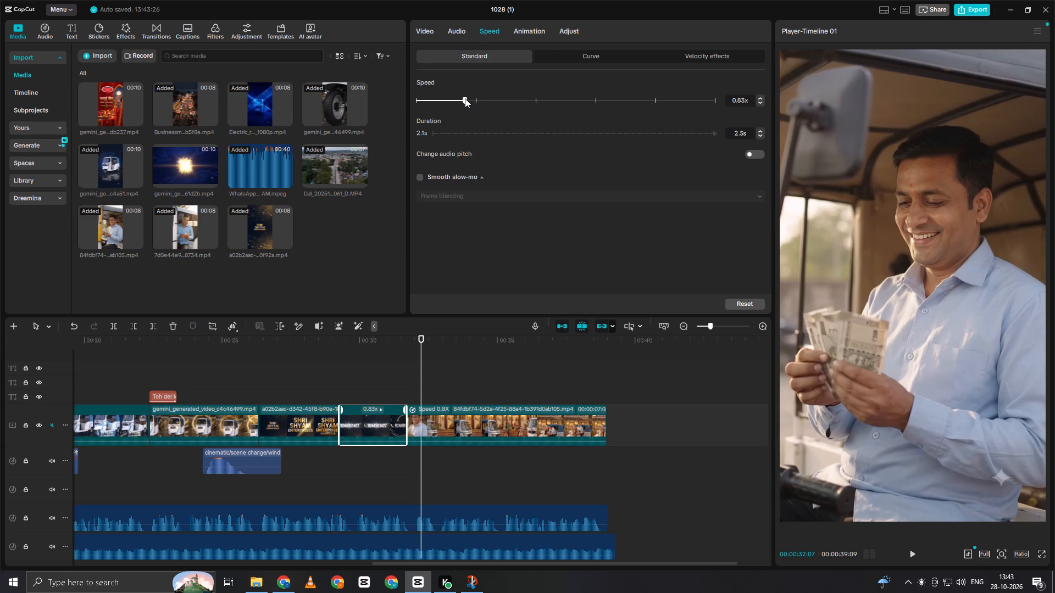
left_click(465, 98)
Play back the slowed contact-number segment and the start of the auto-rickshaw clip against the voiceover.
left_click(349, 384)
key("space")
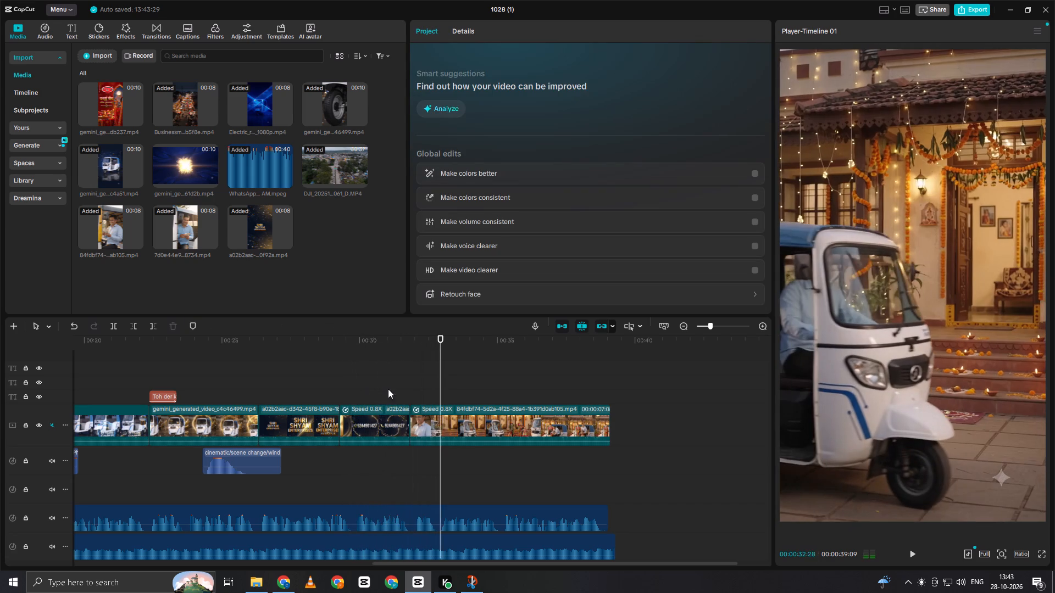
key("space")
left_click(401, 391)
left_click_drag(401, 391, 324, 398)
key("space")
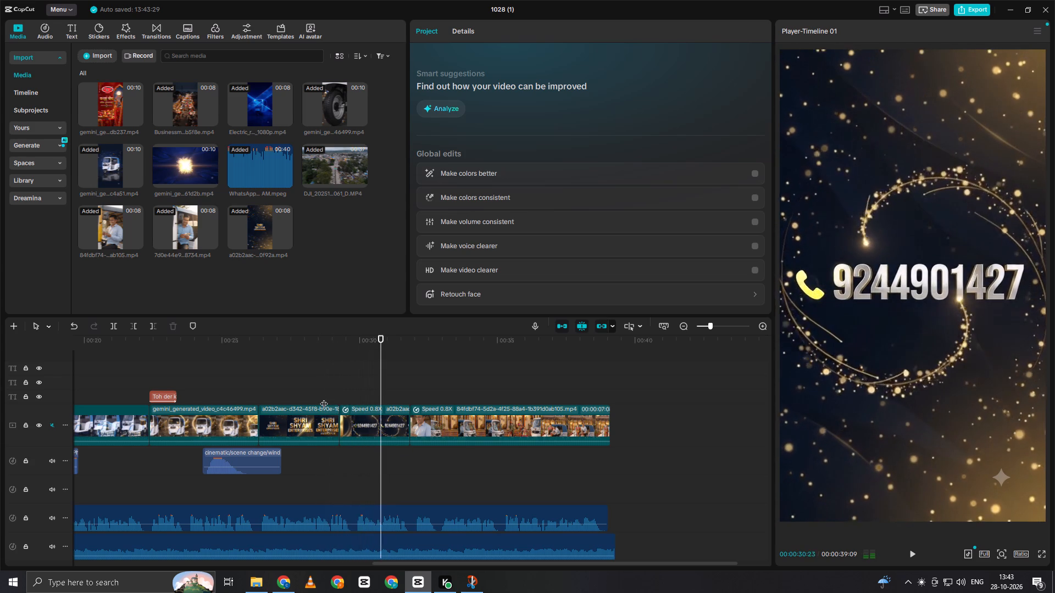
key("space")
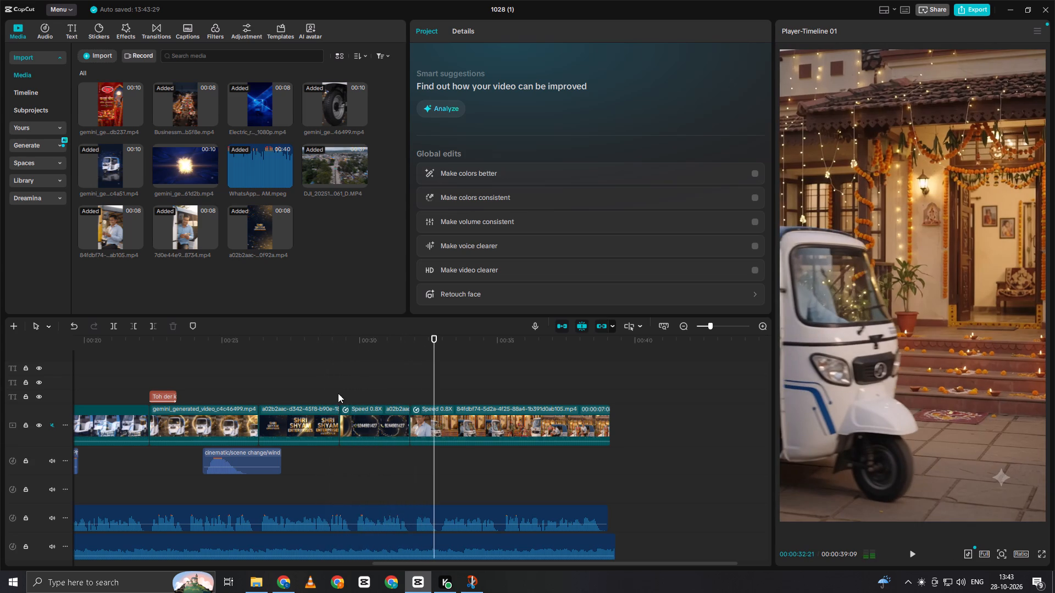
key("space")
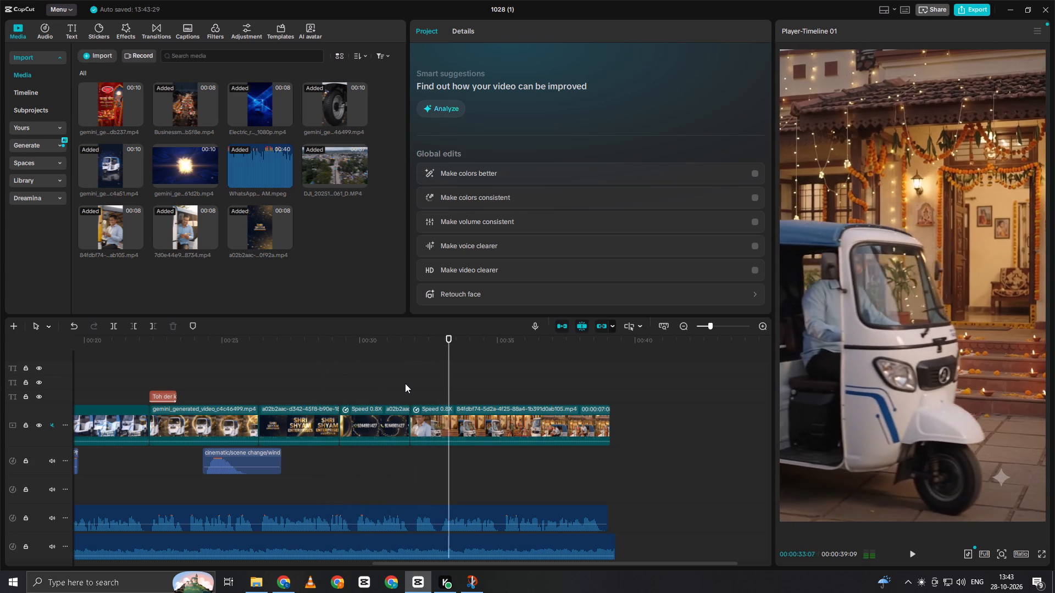
Slow the contact-number segment further to 0.69x speed, giving it a 3.0 s duration.
left_click(405, 383)
key("space")
key("space")
left_click(391, 414)
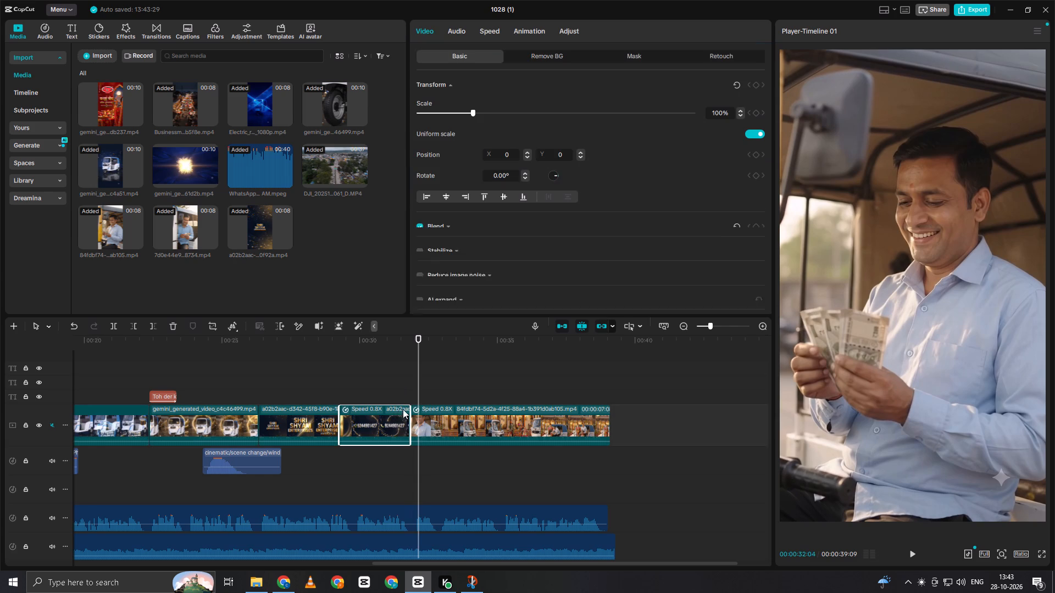
left_click(457, 26)
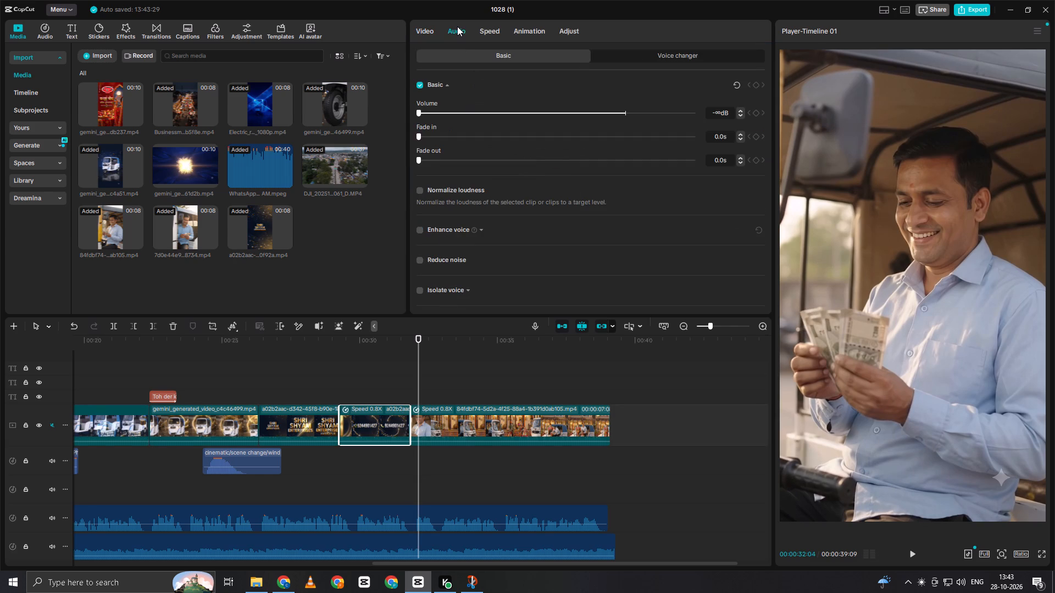
left_click(488, 27)
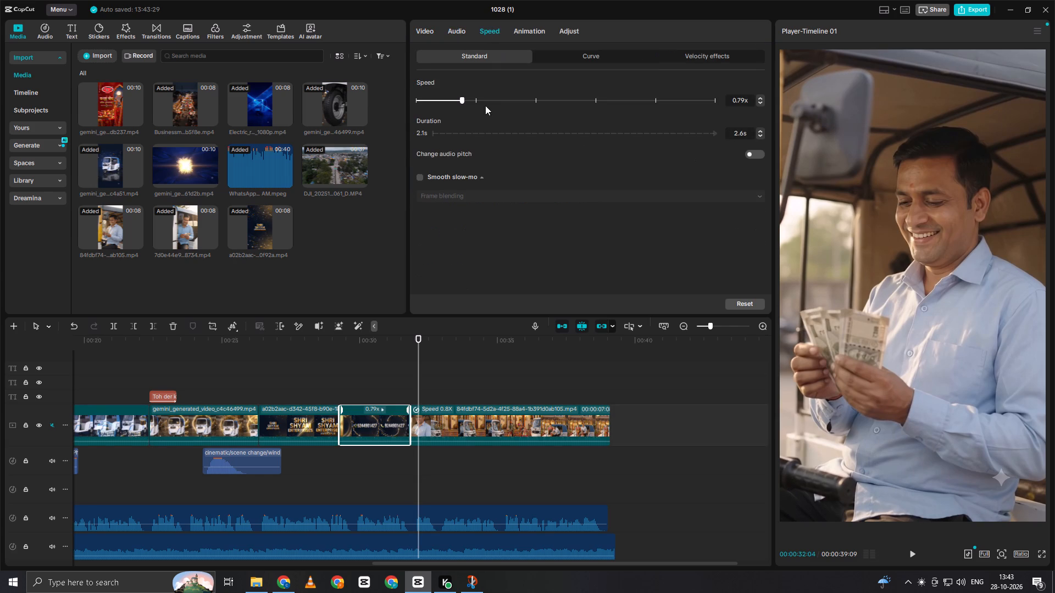
left_click(456, 100)
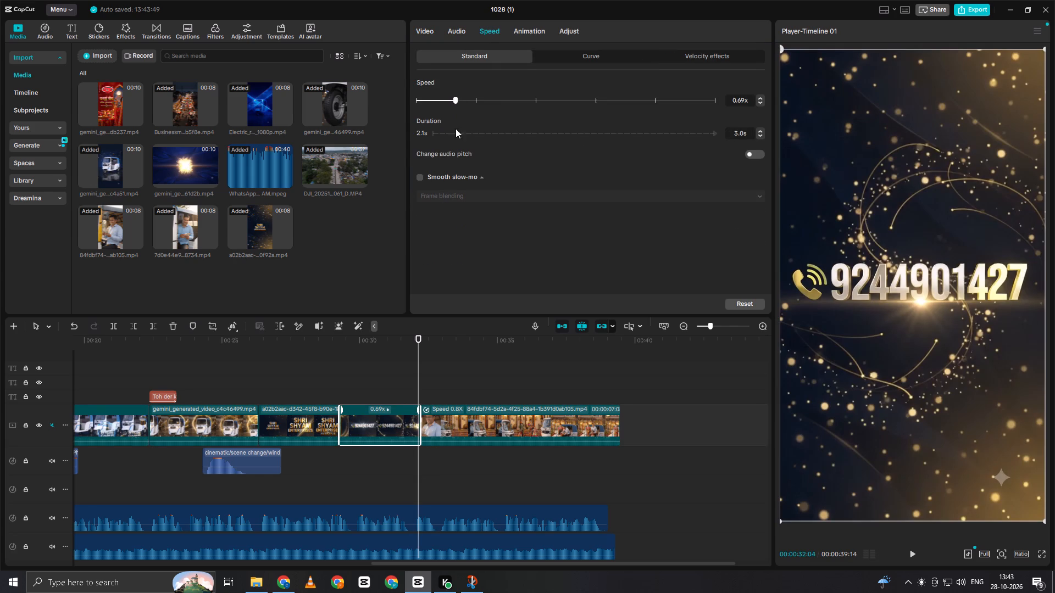
Play back the slowed contact-number segment, and again from the Shri Shyam Enterprises title, to check timing against the voiceover.
left_click(357, 372)
left_click_drag(357, 372, 336, 379)
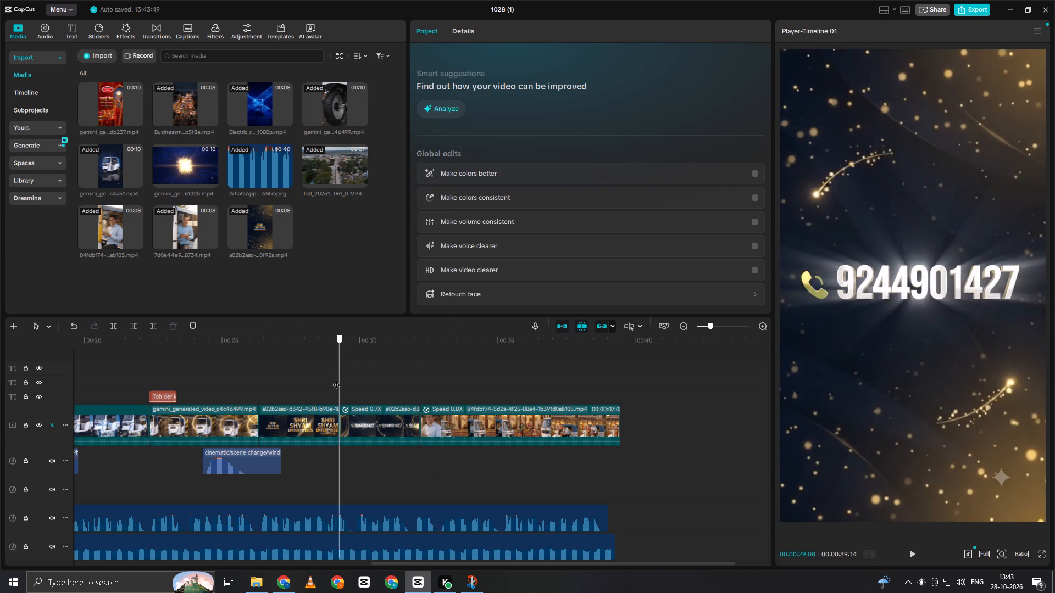
left_click_drag(336, 379, 334, 382)
key("space")
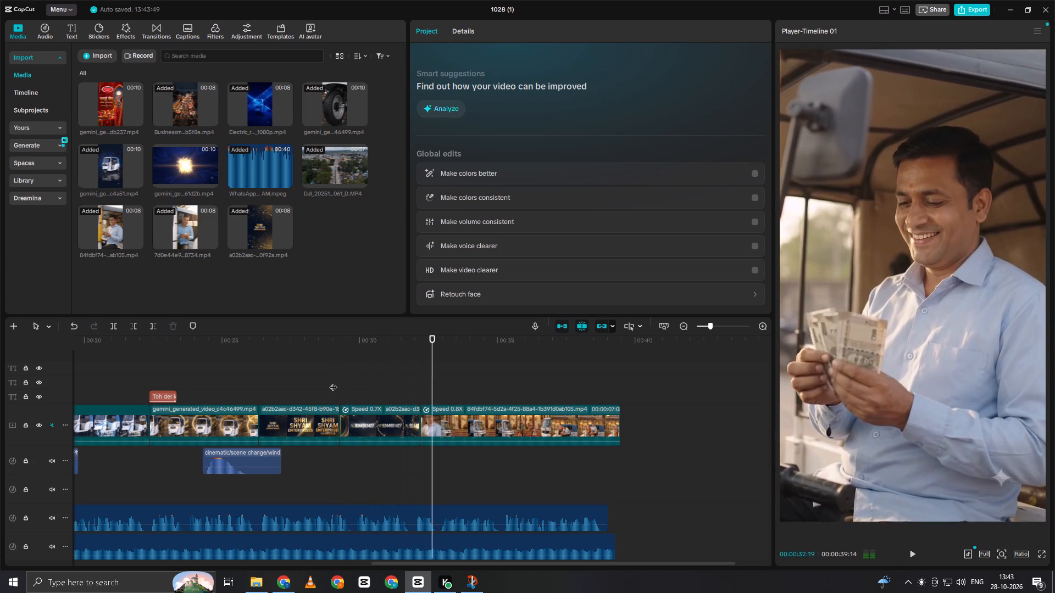
key("space")
left_click(335, 378)
left_click_drag(335, 378, 265, 384)
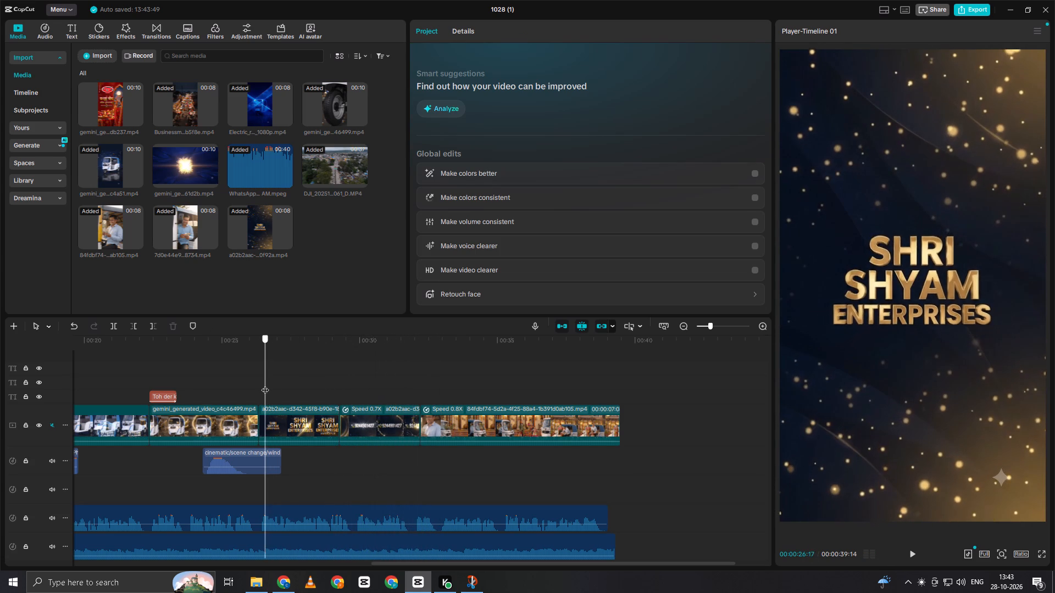
left_click_drag(265, 384, 259, 388)
key("space")
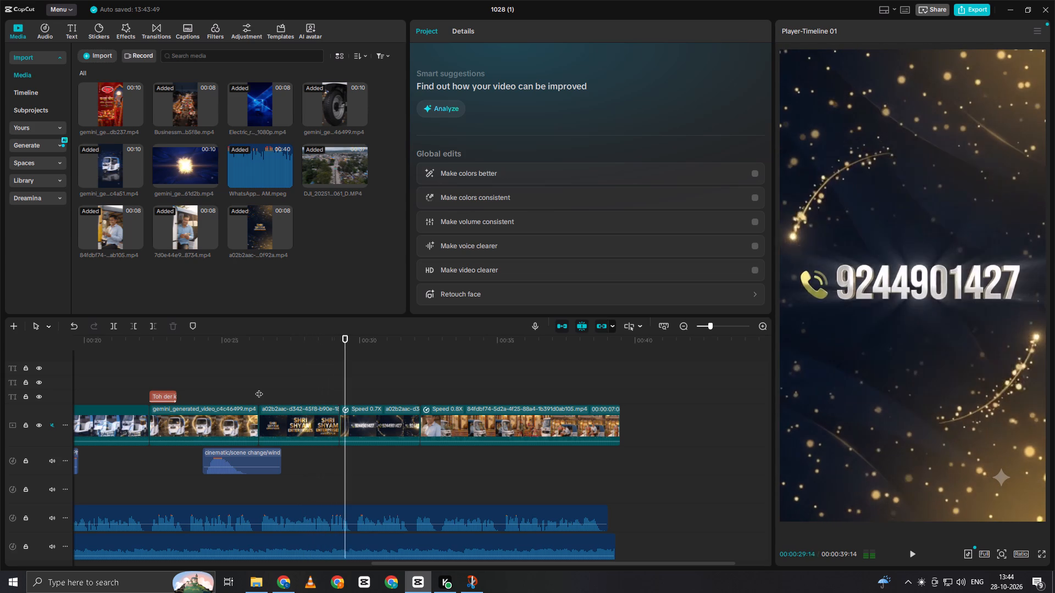
key("space")
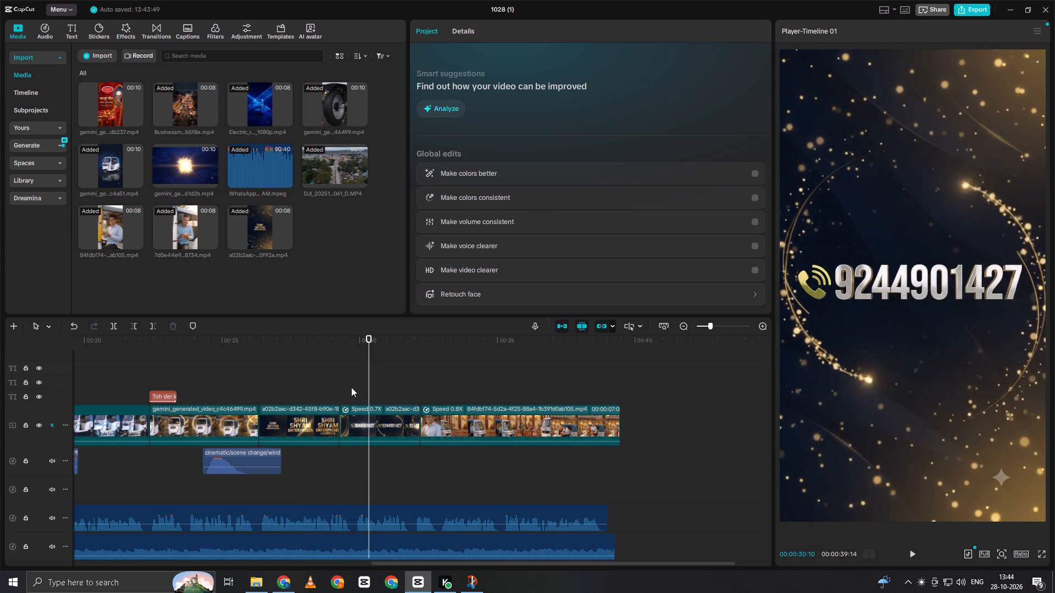
Duplicate the "Toh der kis baat ki?" caption to the start of the contact-number segment at 00:00:29:08.
left_click(347, 383)
left_click_drag(347, 383, 341, 388)
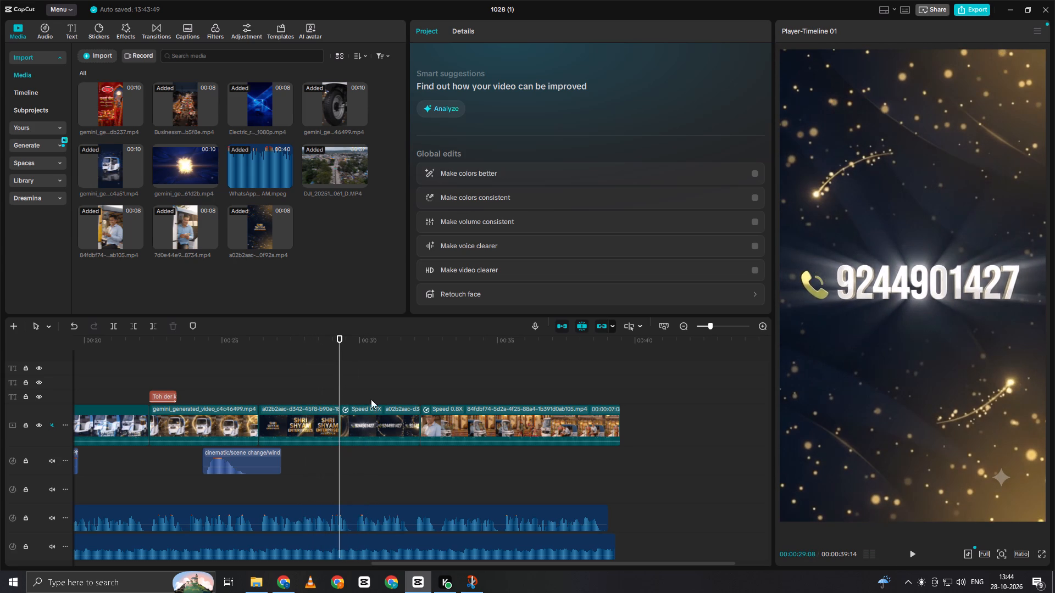
left_click(161, 396)
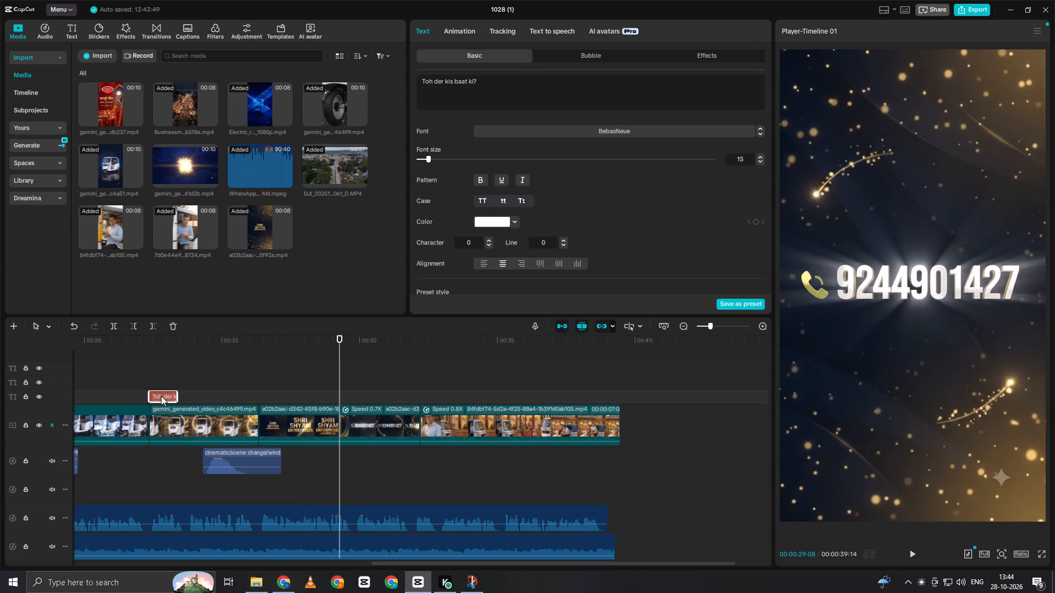
left_click_drag(161, 396, 357, 395, "alt")
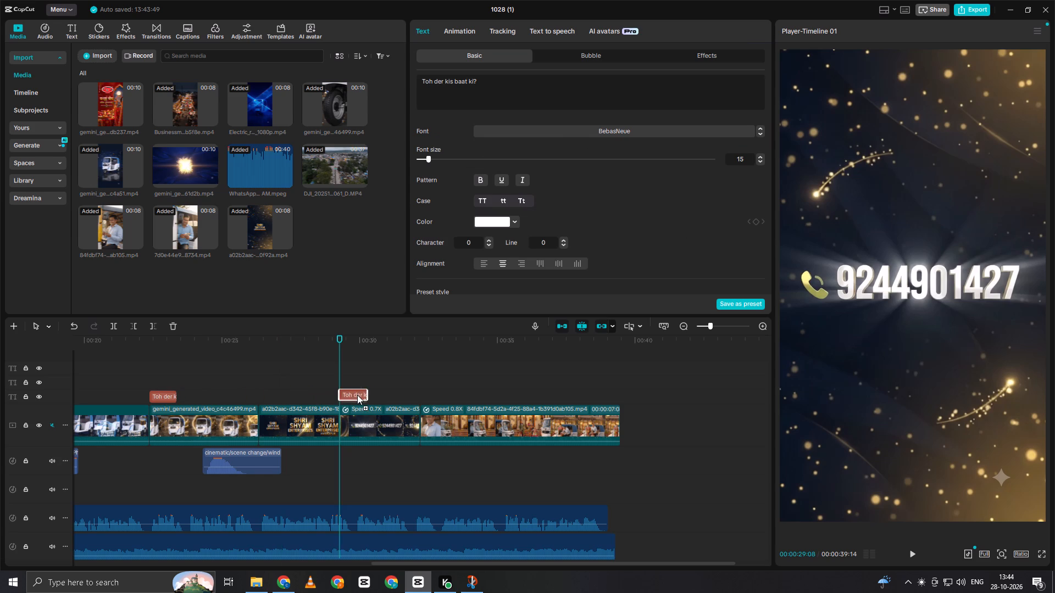
left_click_drag(357, 395, 353, 399, "alt")
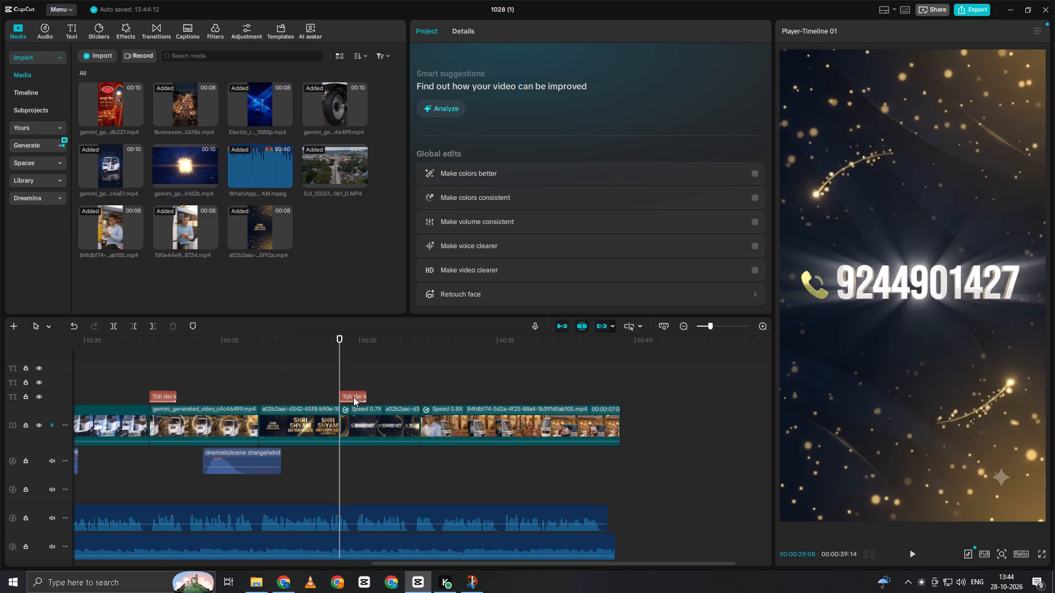
Replace the duplicated caption's text over the contact-number segment with "CALL KARE".
left_click(353, 397)
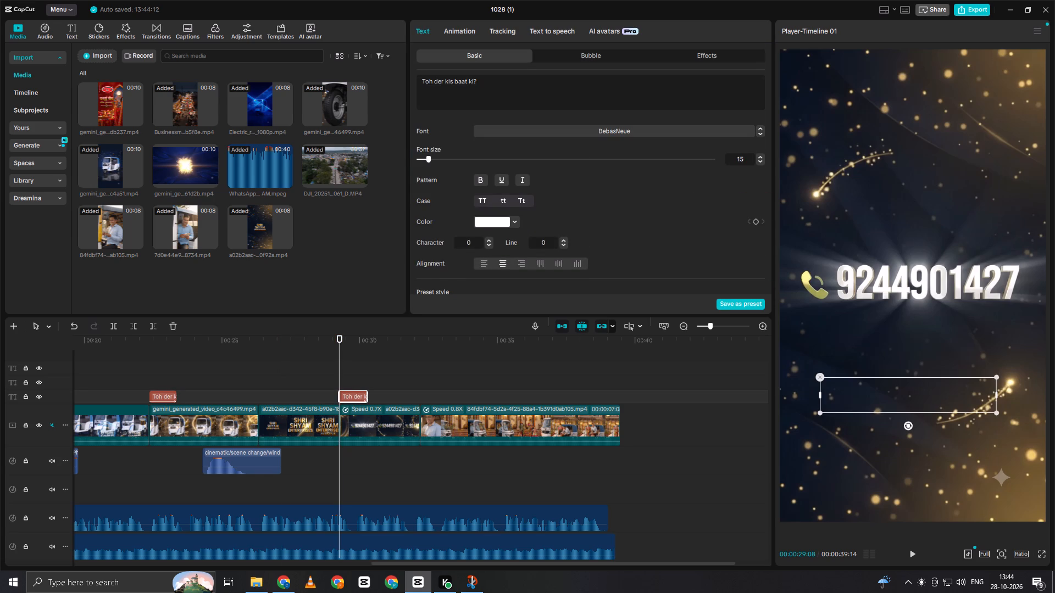
left_click_drag(420, 81, 543, 83)
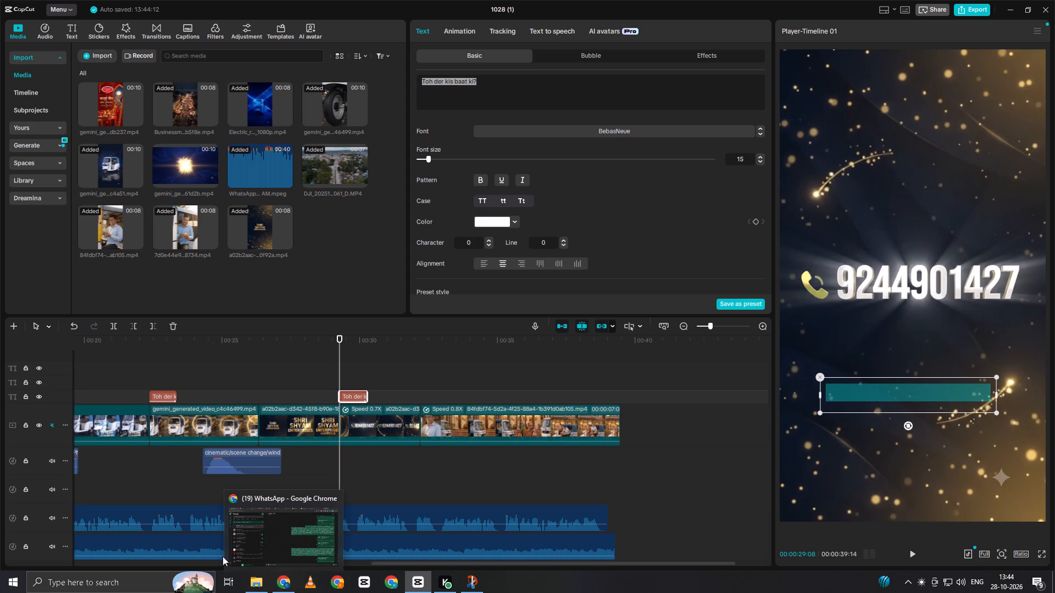
key("space")
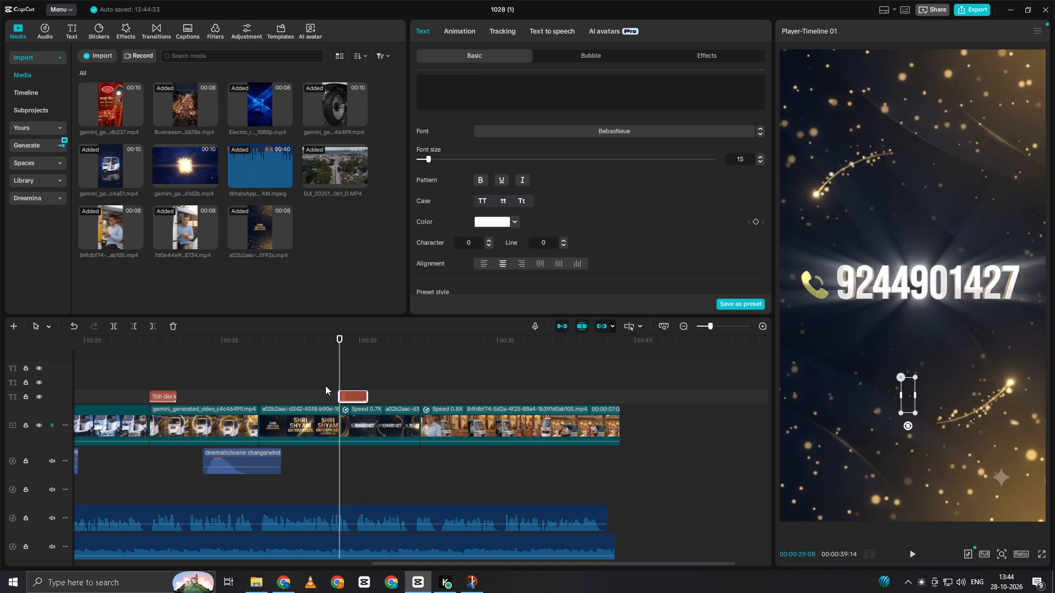
left_click(327, 385)
key("space")
left_click(327, 385)
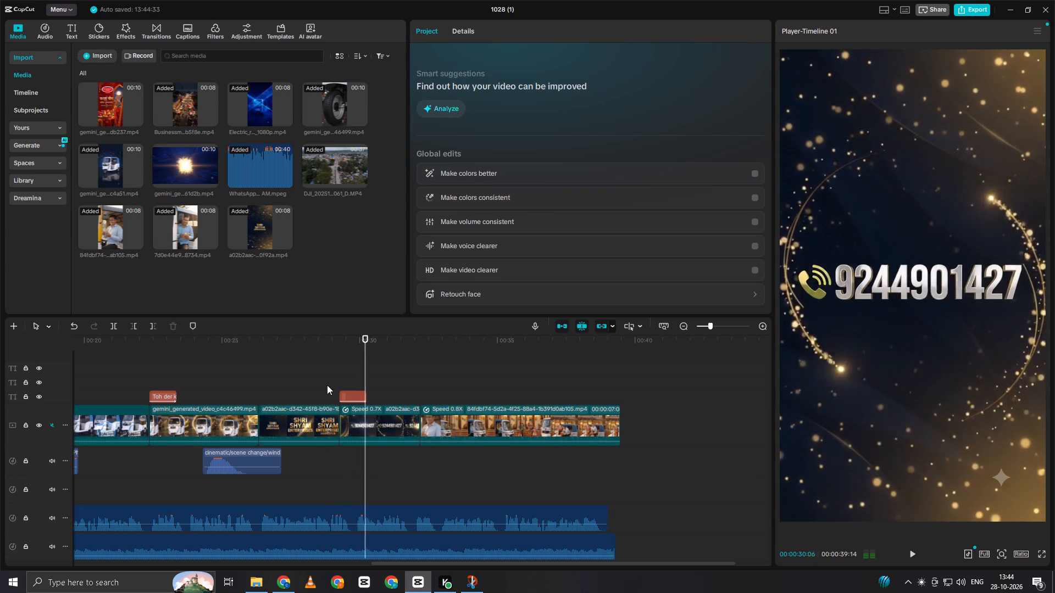
key("space")
key("space")
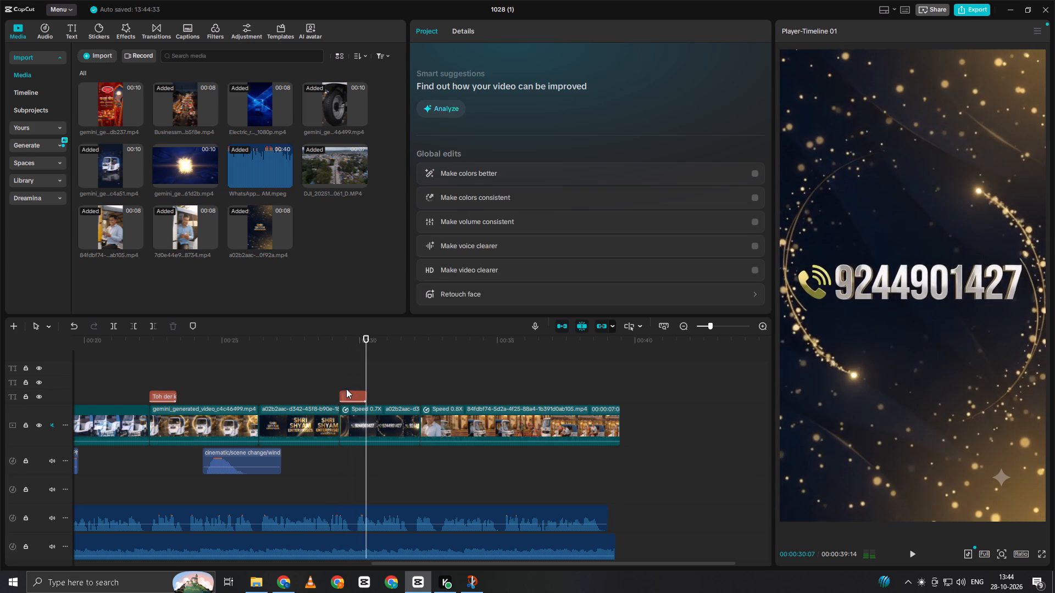
left_click(349, 391)
left_click(445, 91)
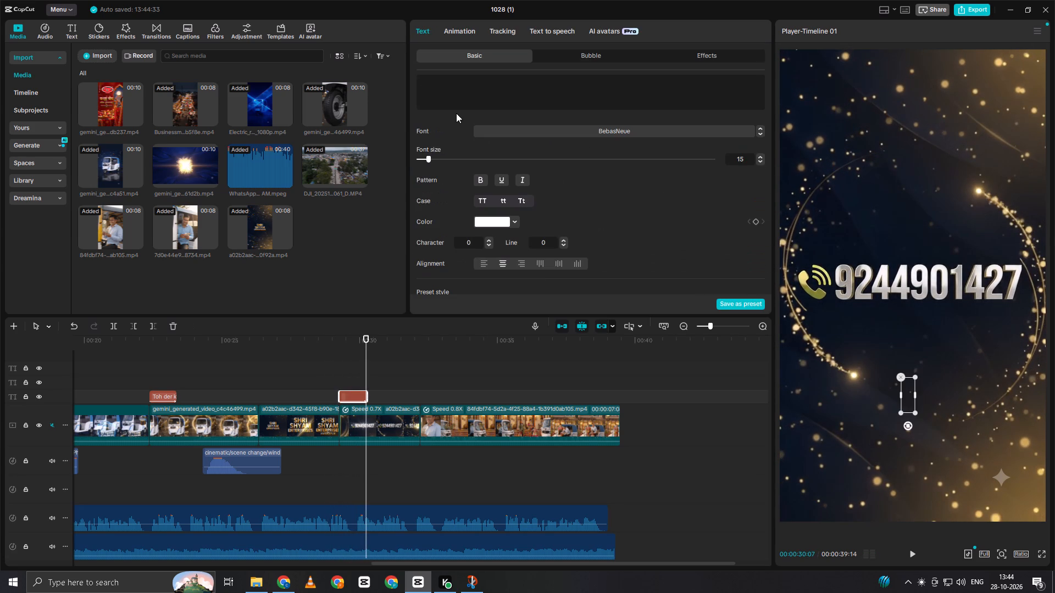
type("CALL KARE")
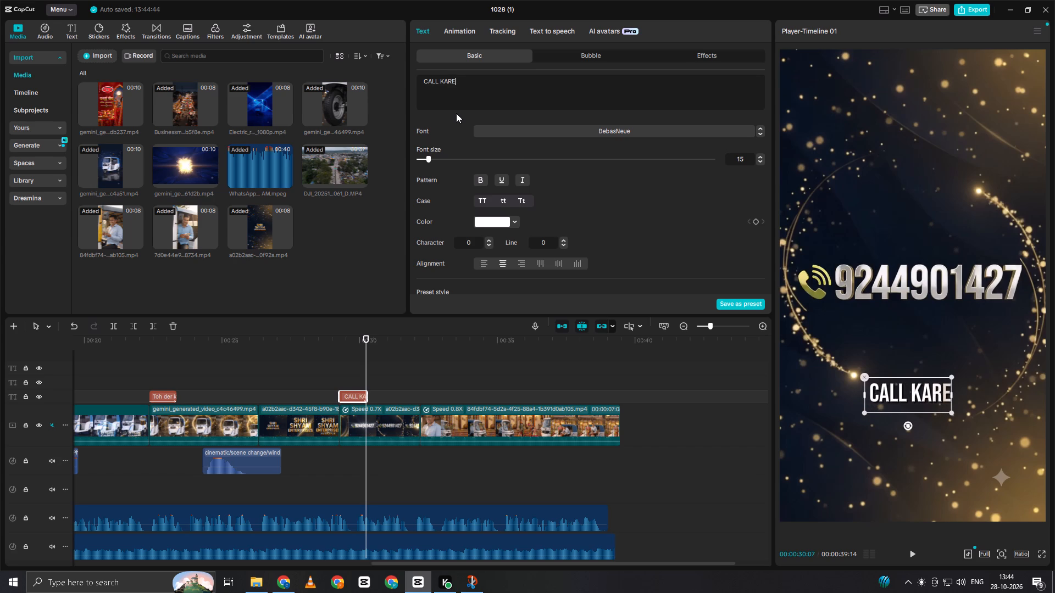
Move the CALL KARE caption to just above the phone number and enlarge it slightly, keeping it centred.
left_click_drag(910, 389, 911, 223)
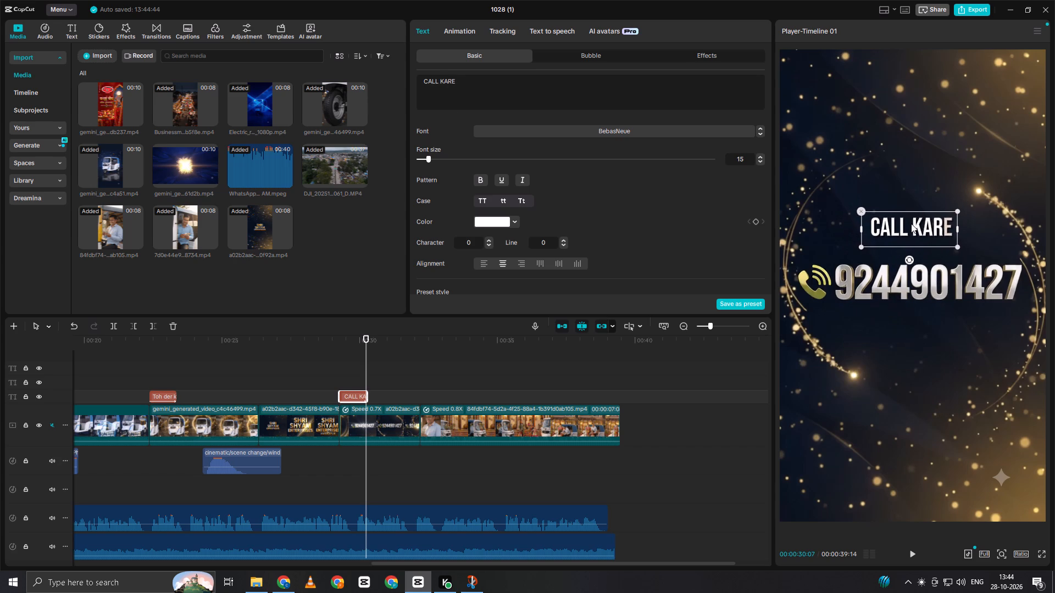
left_click_drag(911, 223, 912, 224)
left_click_drag(959, 247, 962, 259)
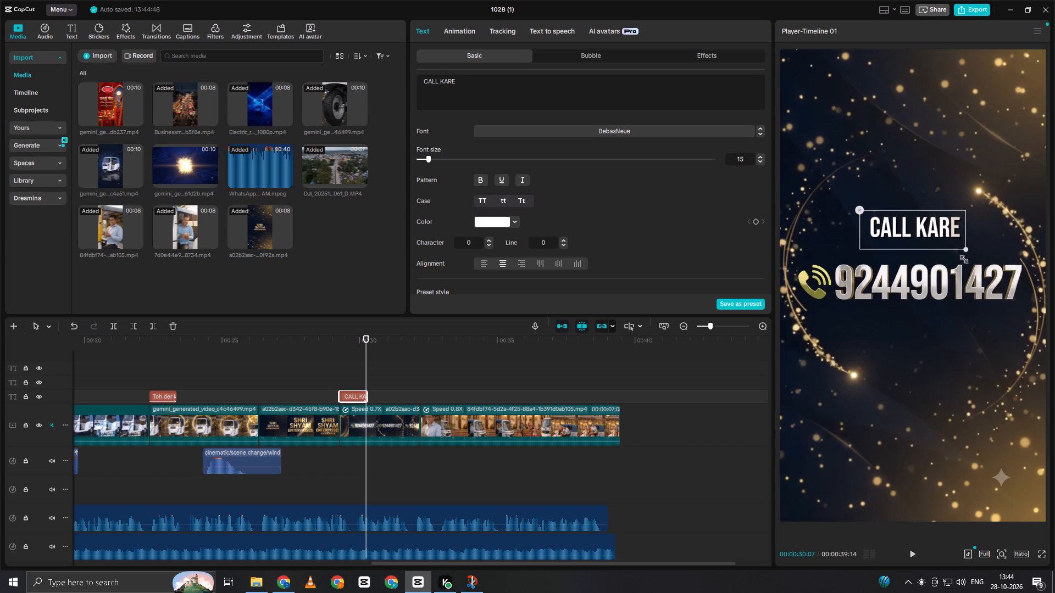
left_click_drag(962, 259, 964, 263)
left_click(922, 217)
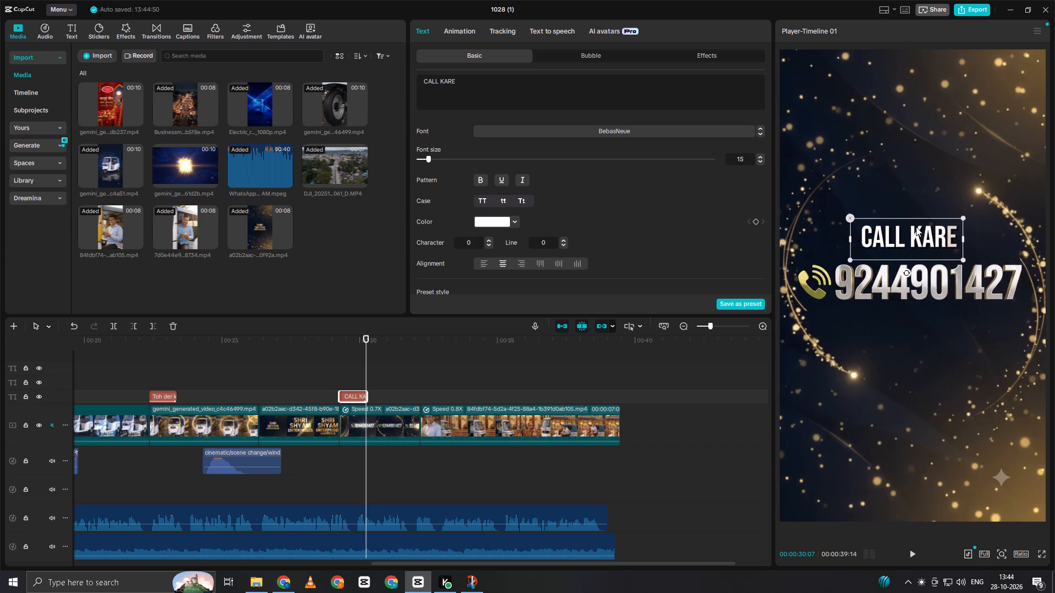
Play back the video from the beginning through to the contact-number segment with its CALL KARE caption.
left_click(333, 373)
left_click_drag(332, 373, 238, 389)
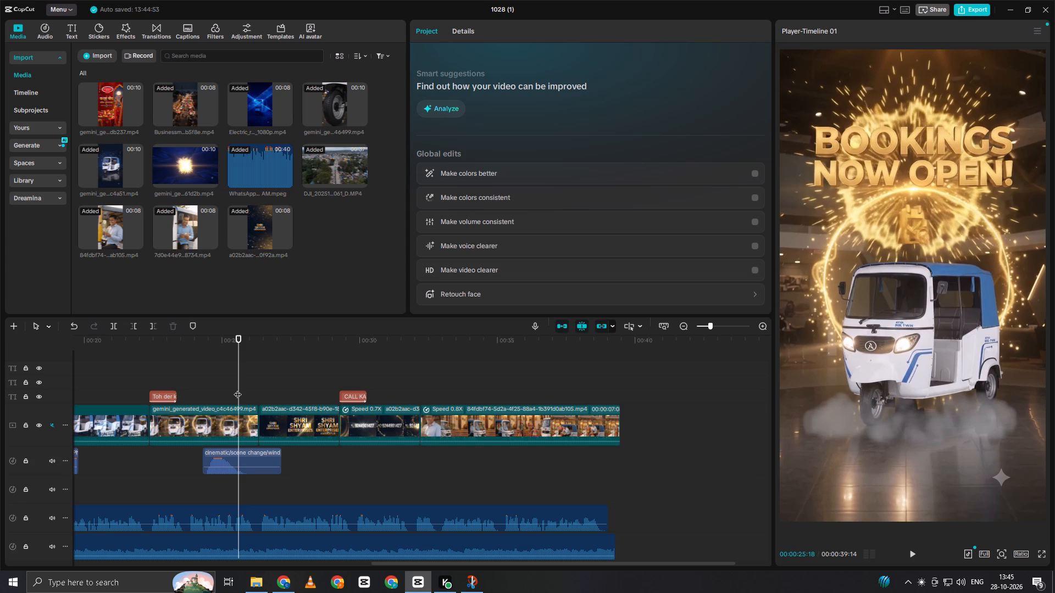
left_click(185, 371)
left_click_drag(185, 371, 52, 406)
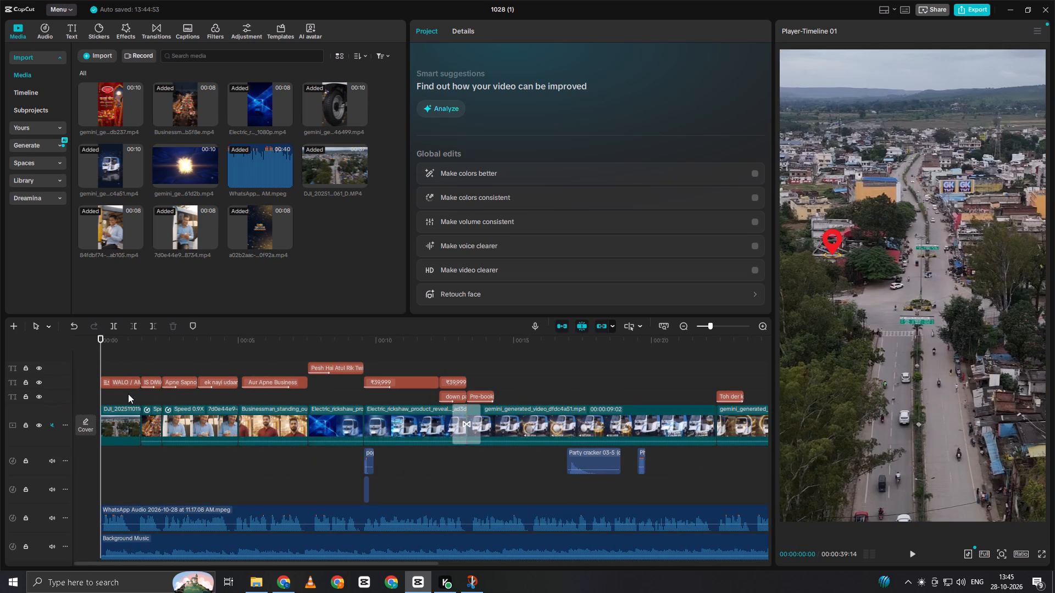
key("space")
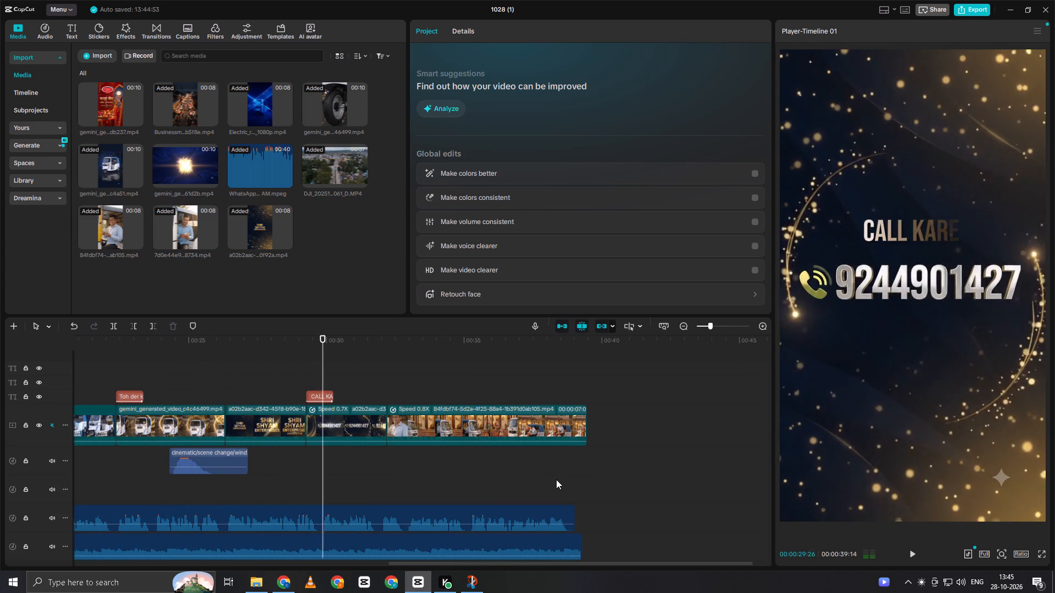
key("space")
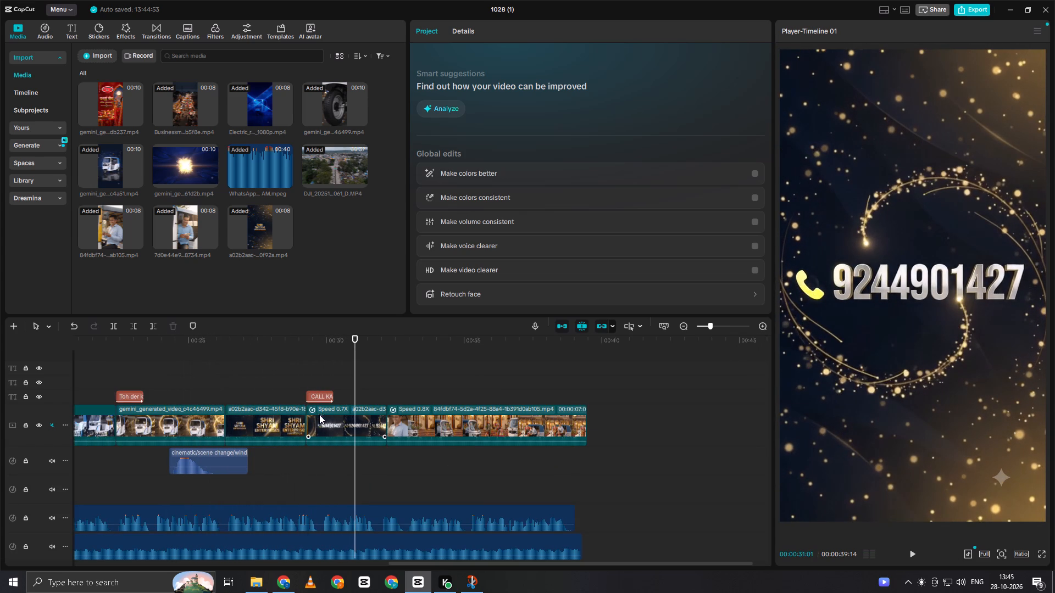
Extend the CALL KARE caption to the end of the contact-number segment.
left_click(320, 399)
left_click_drag(335, 396, 369, 397)
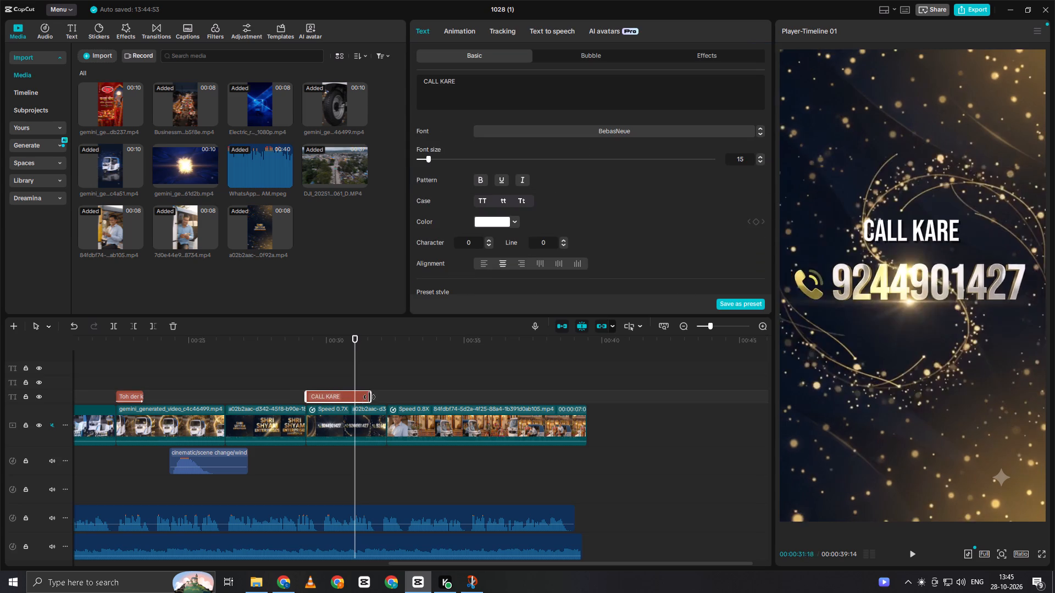
left_click_drag(369, 397, 385, 398)
Play back from the title segment through the extended CALL KARE caption into the auto-rickshaw clip.
left_click(144, 375)
left_click(206, 378)
left_click_drag(223, 380, 230, 380)
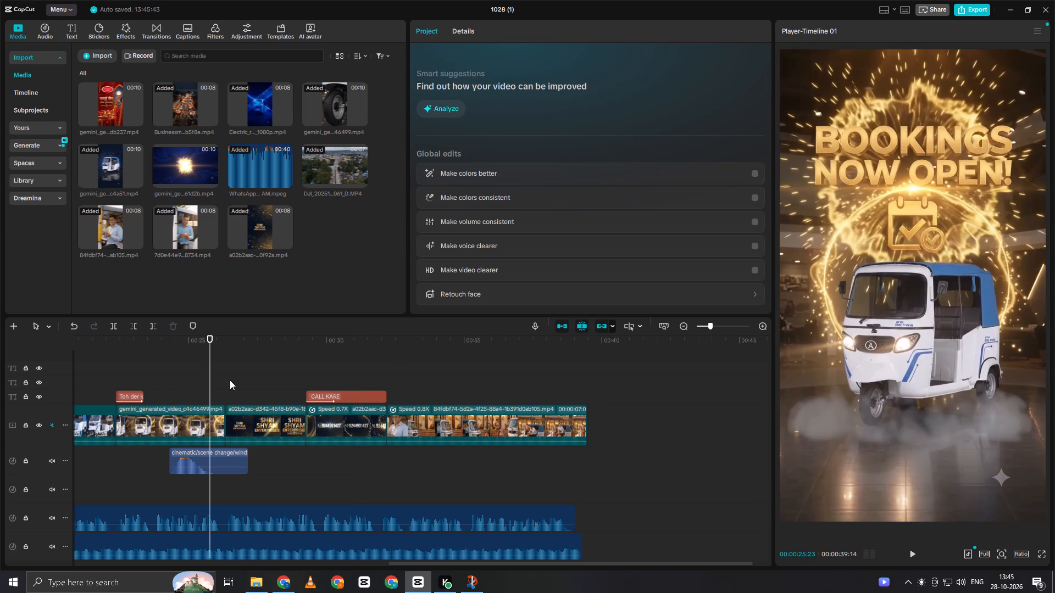
left_click_drag(230, 380, 248, 381)
left_click_drag(248, 381, 258, 382)
key("space")
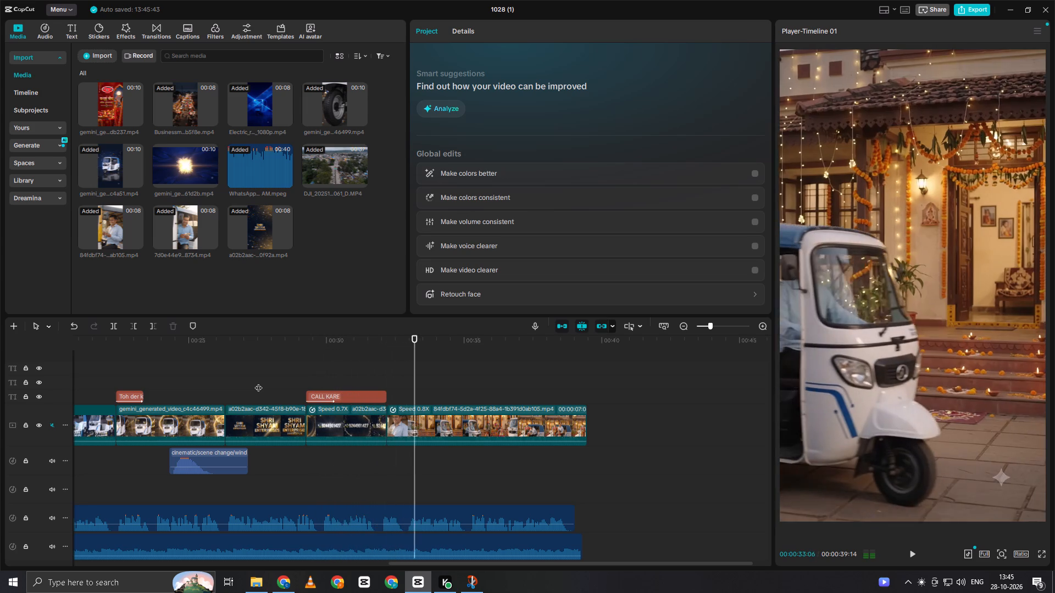
key("space")
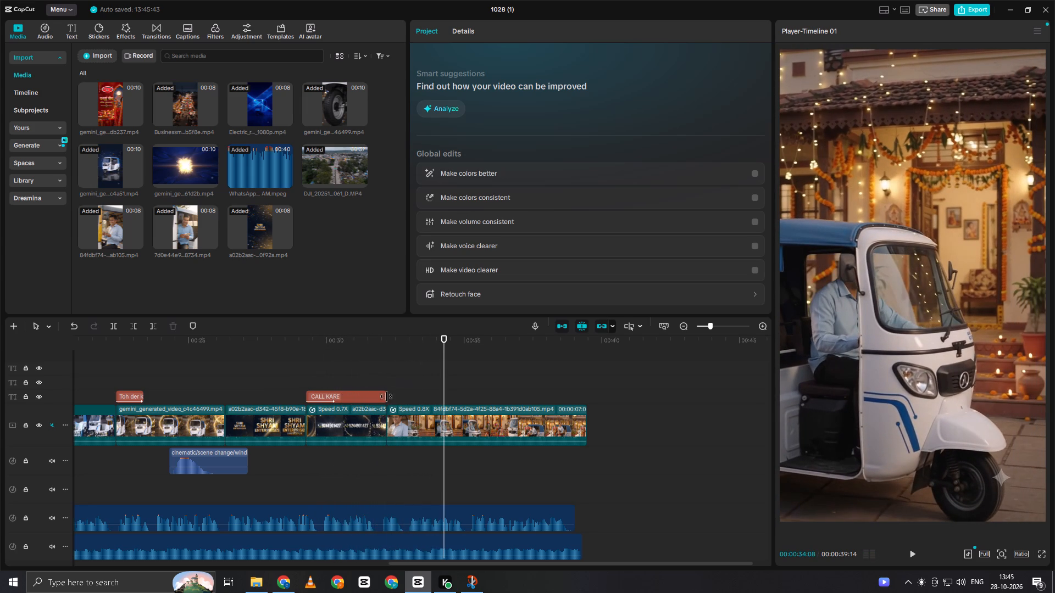
Duplicate the CALL KARE caption over the auto-rickshaw clip, starting at 00:00:34:08.
left_click(373, 396)
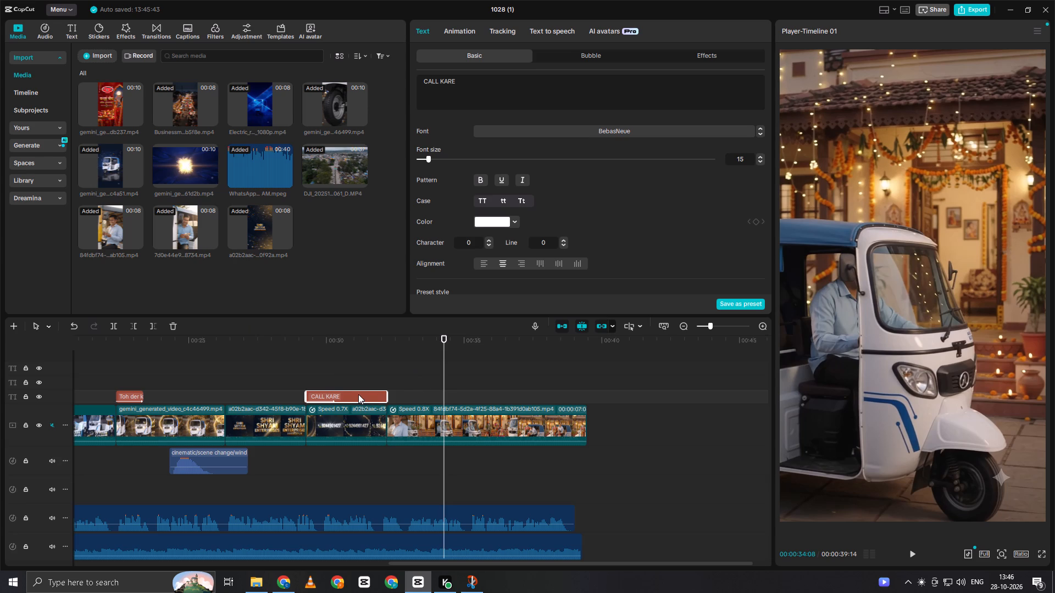
left_click_drag(357, 394, 490, 396, "alt")
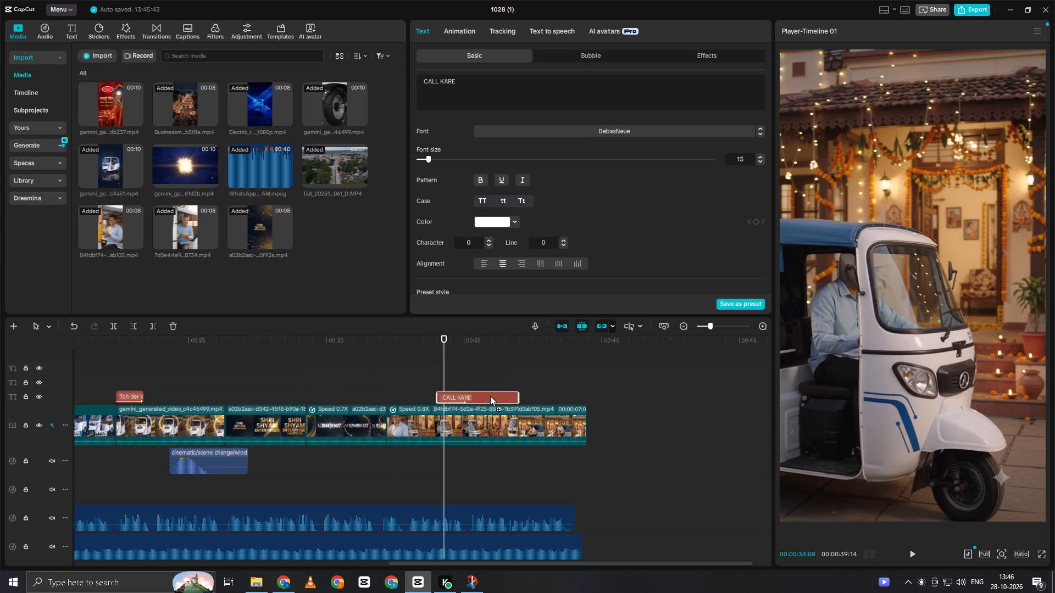
left_click_drag(490, 396, 495, 395, "alt")
Move the duplicate CALL KARE caption earlier, to just after the start of the auto-rickshaw clip, on a separate text track below the first.
double_click(436, 377)
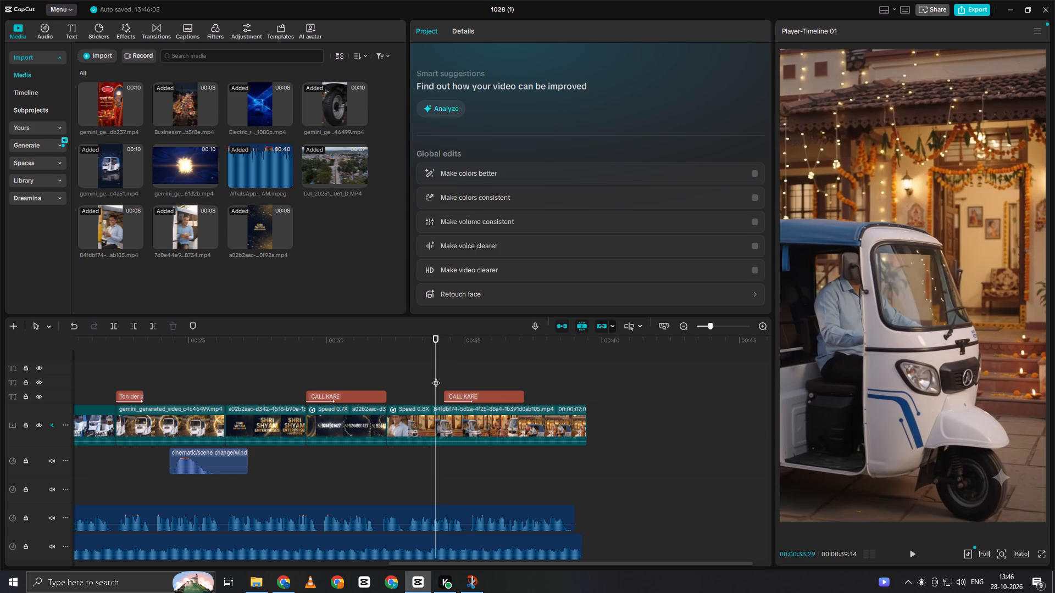
key("space")
key("space")
left_click(459, 394)
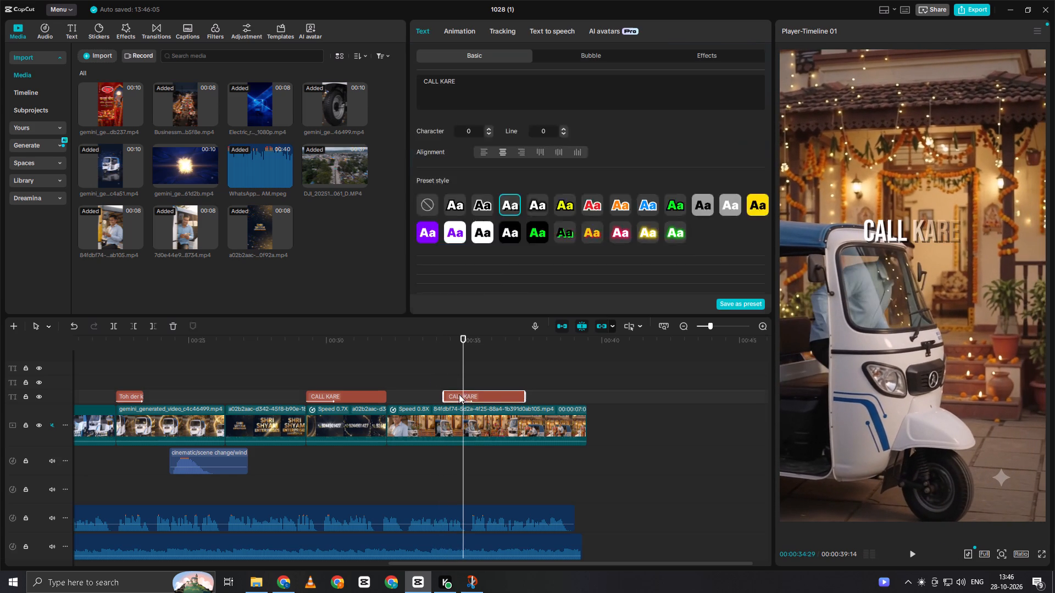
left_click(454, 398)
left_click_drag(456, 395, 429, 401)
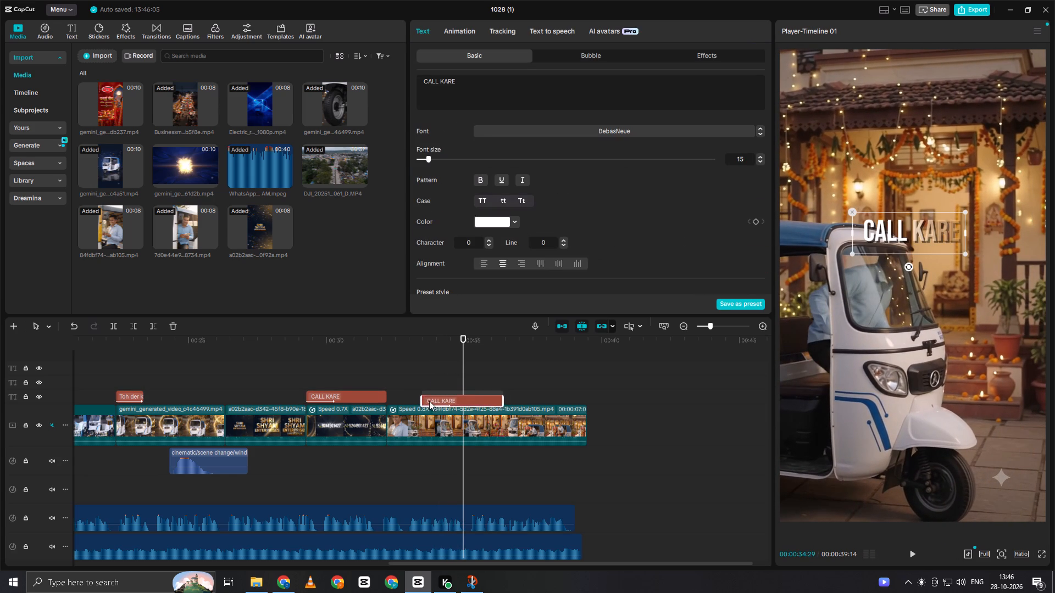
left_click_drag(429, 401, 407, 402)
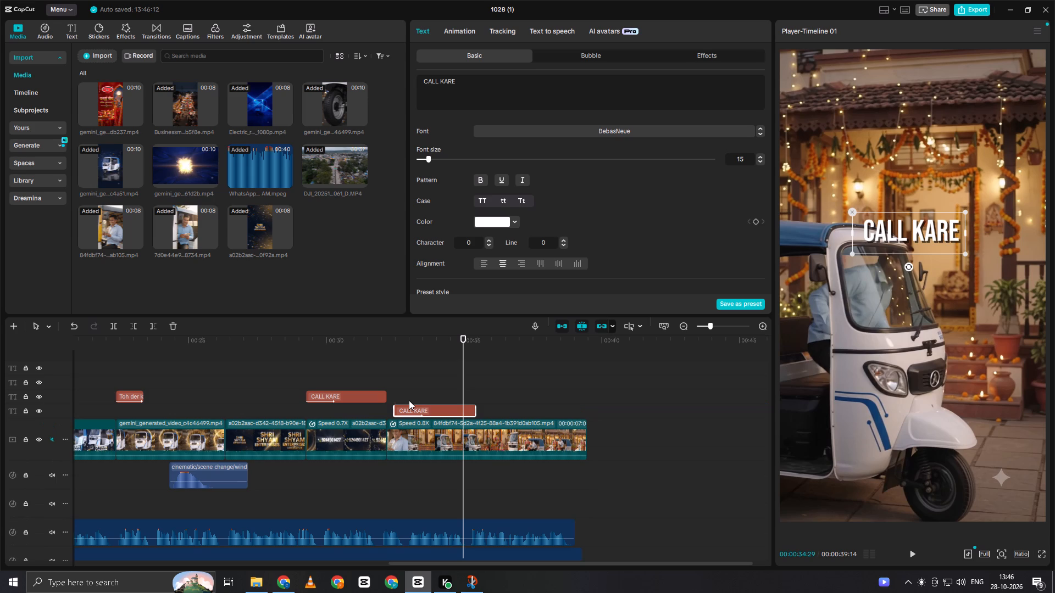
Play back the transition from the contact-number segment into the auto-rickshaw clip, checking the duplicate CALL KARE caption's text and timing against the voiceover.
left_click(374, 410)
key("space")
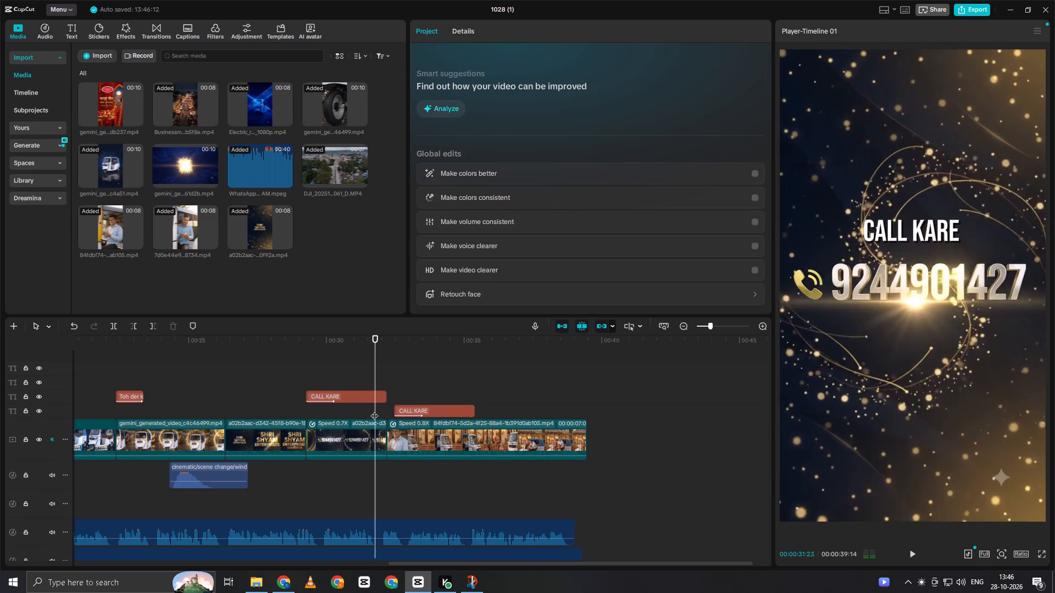
key("space")
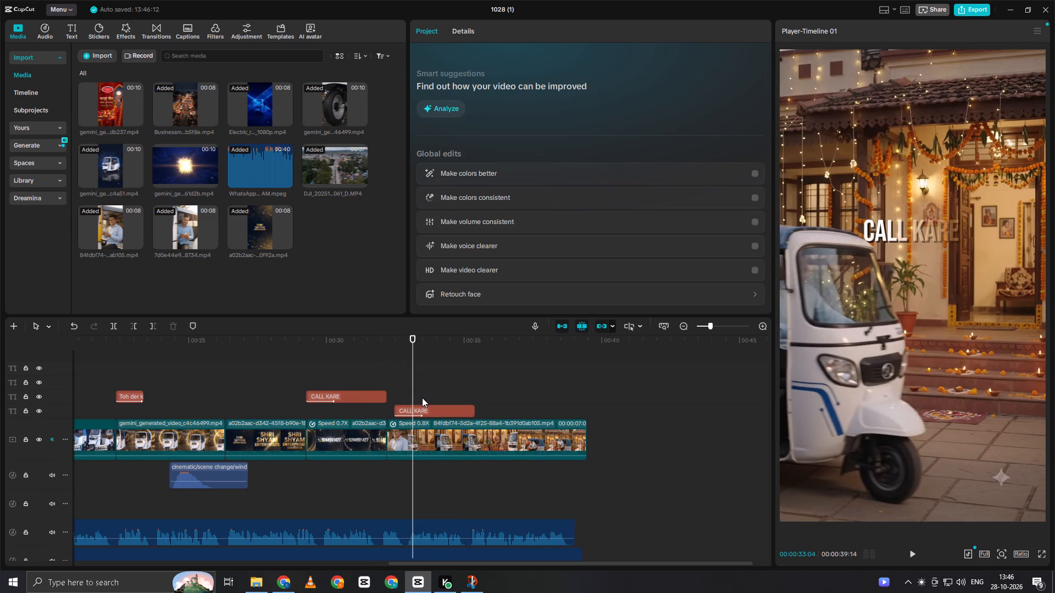
left_click(417, 392)
left_click_drag(417, 392, 402, 400)
key("space")
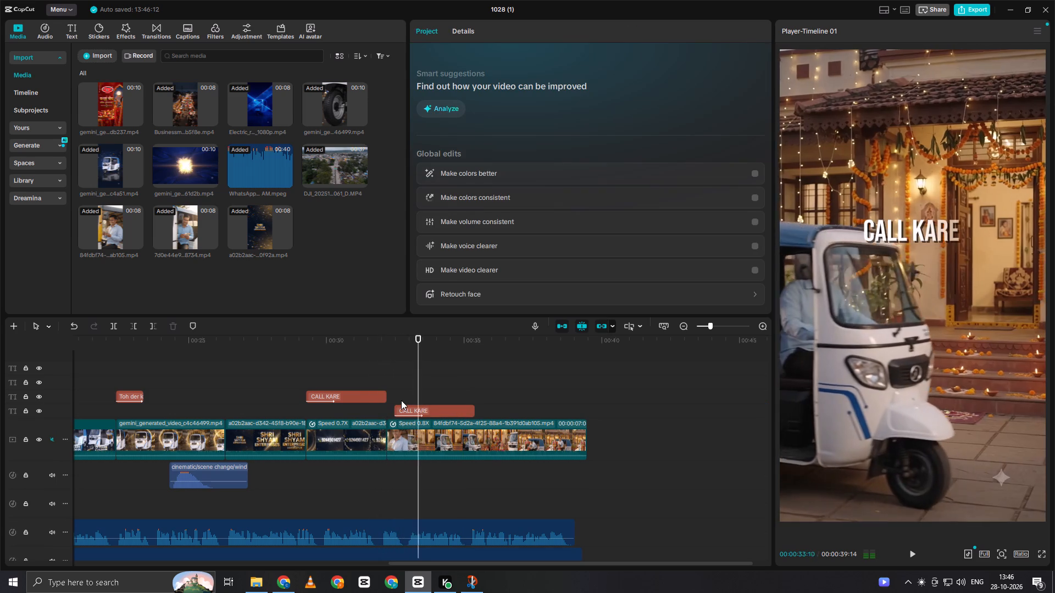
key("space")
left_click(417, 412)
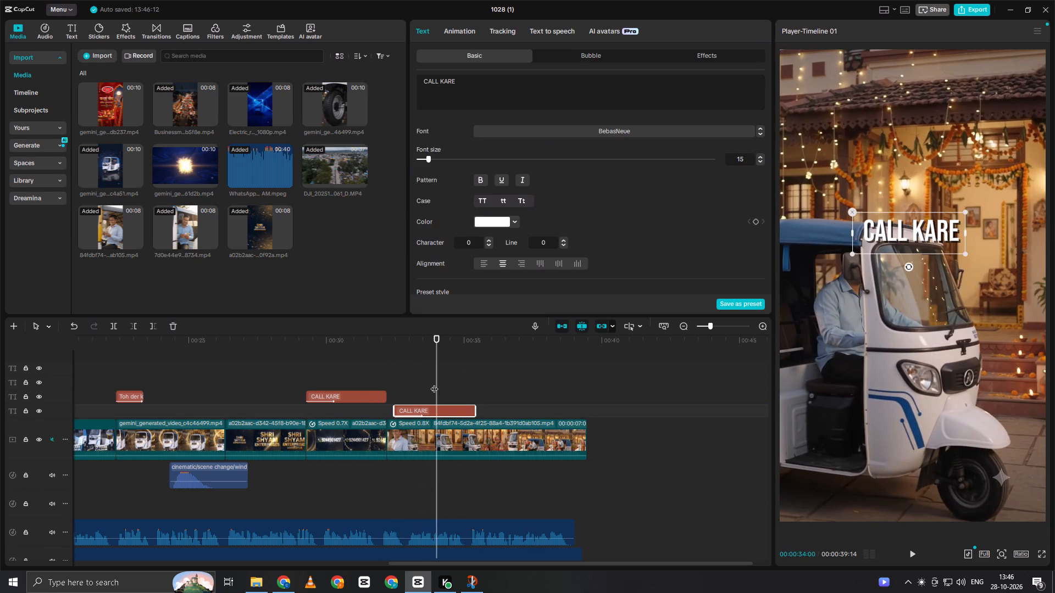
left_click_drag(421, 82, 553, 96)
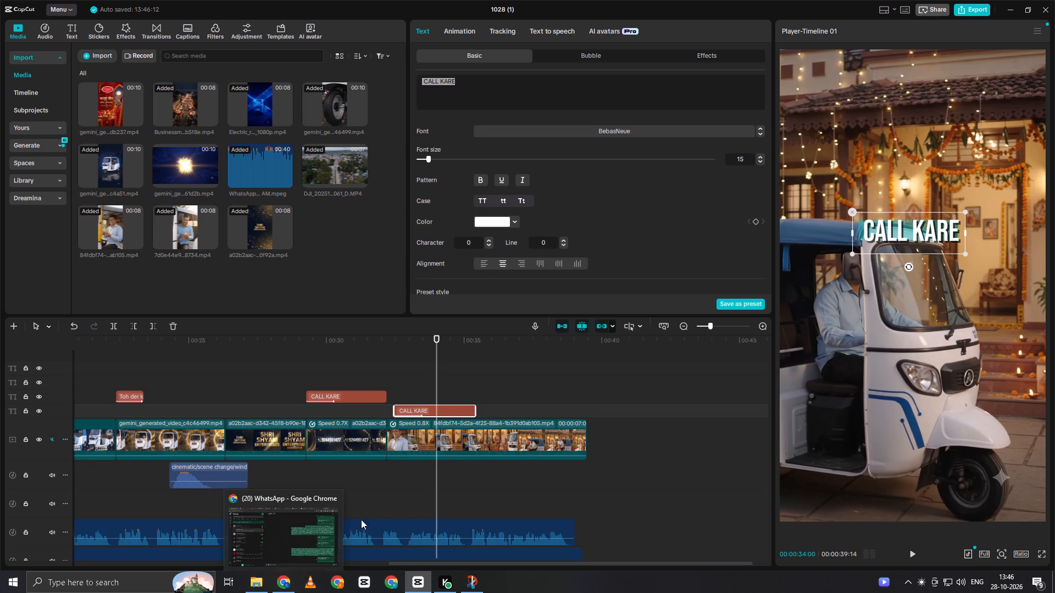
left_click(390, 372)
key("space")
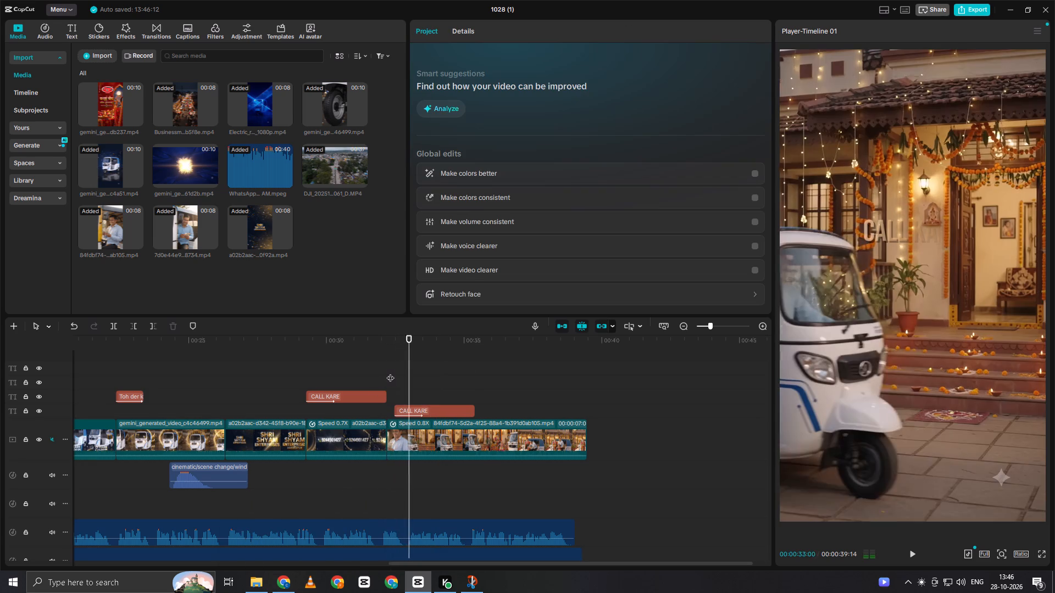
key("space")
Extend the start of the duplicate CALL KARE caption back to the beginning of the auto-rickshaw clip.
left_click(418, 406)
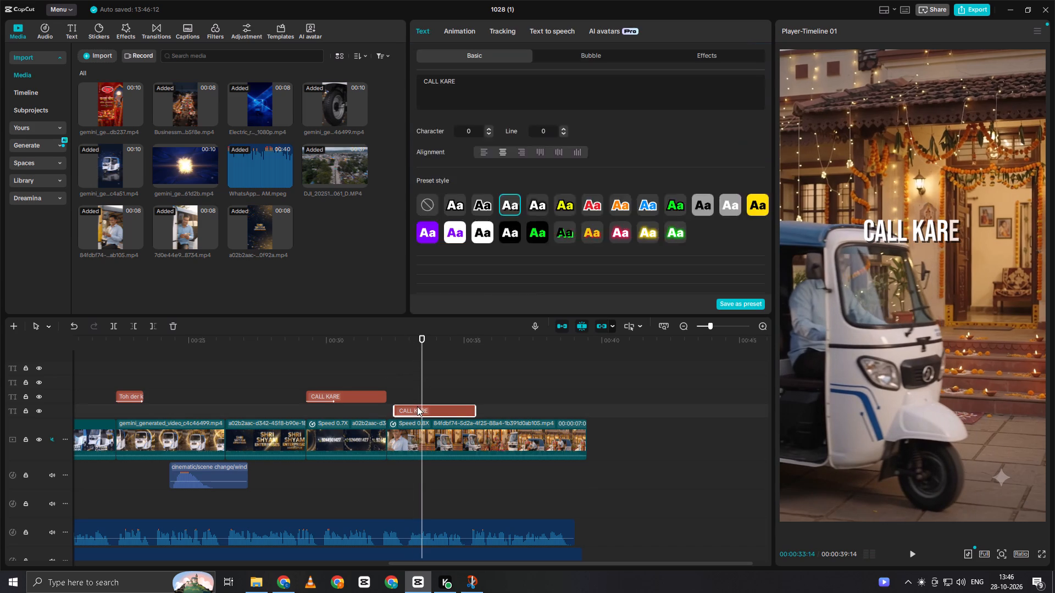
left_click_drag(395, 410, 390, 413)
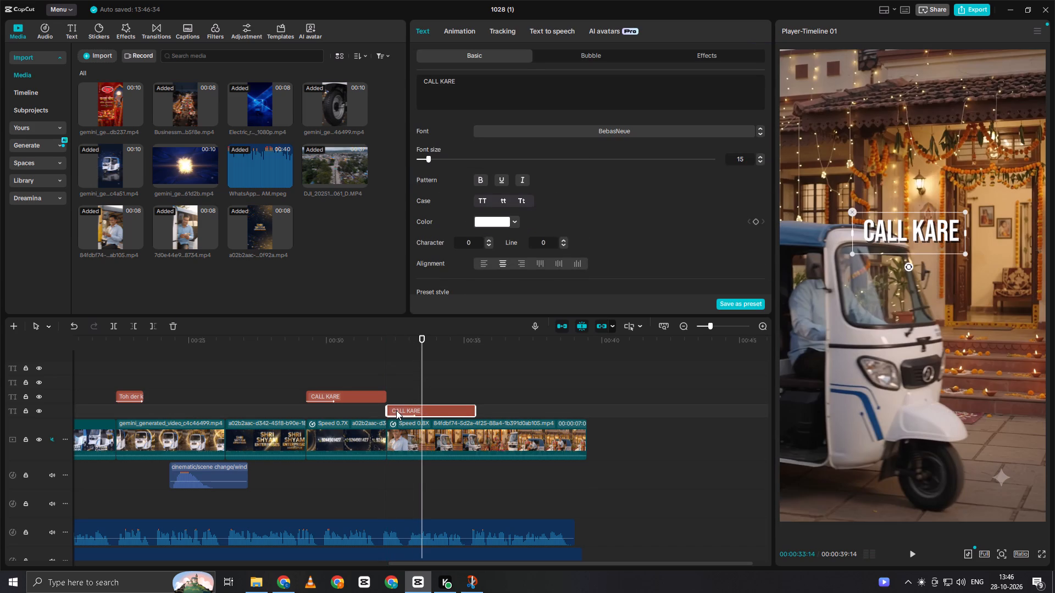
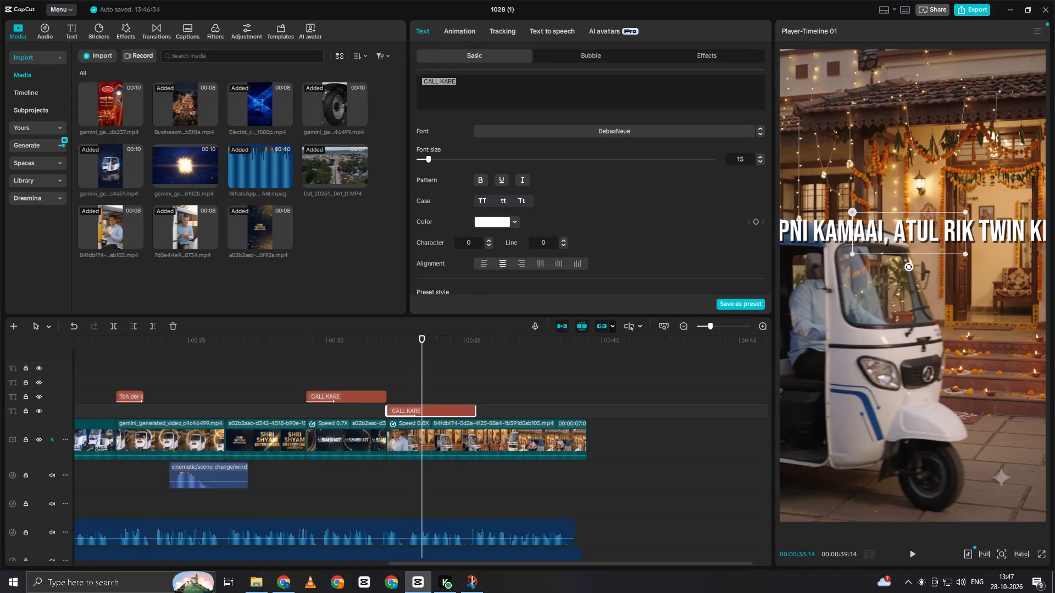
Move the pasted caption to the upper part of the frame and shorten its text to "Is Diwali,".
left_click_drag(893, 230, 891, 401)
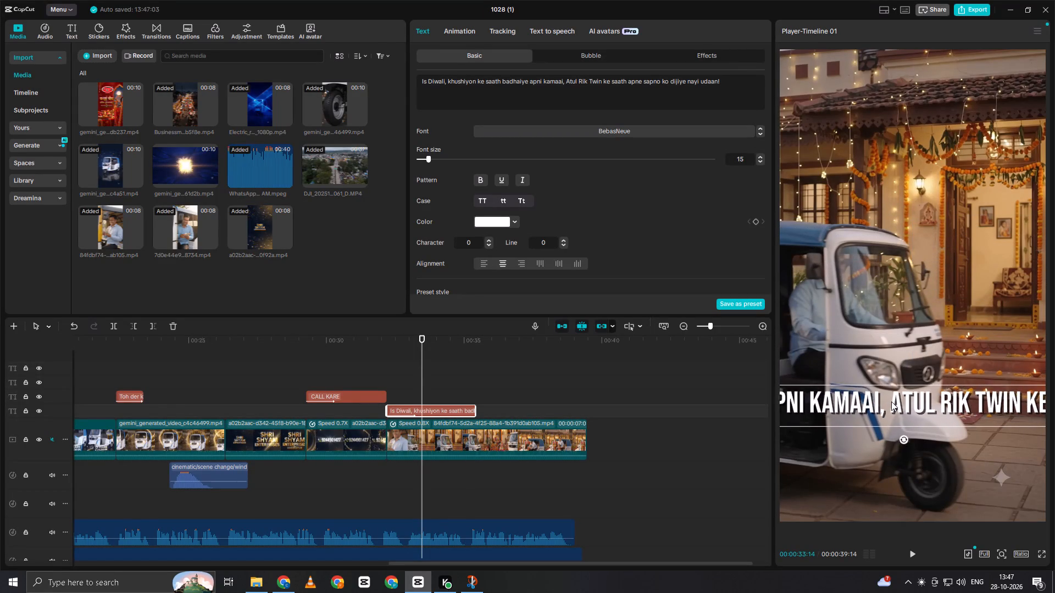
left_click_drag(891, 401, 893, 183)
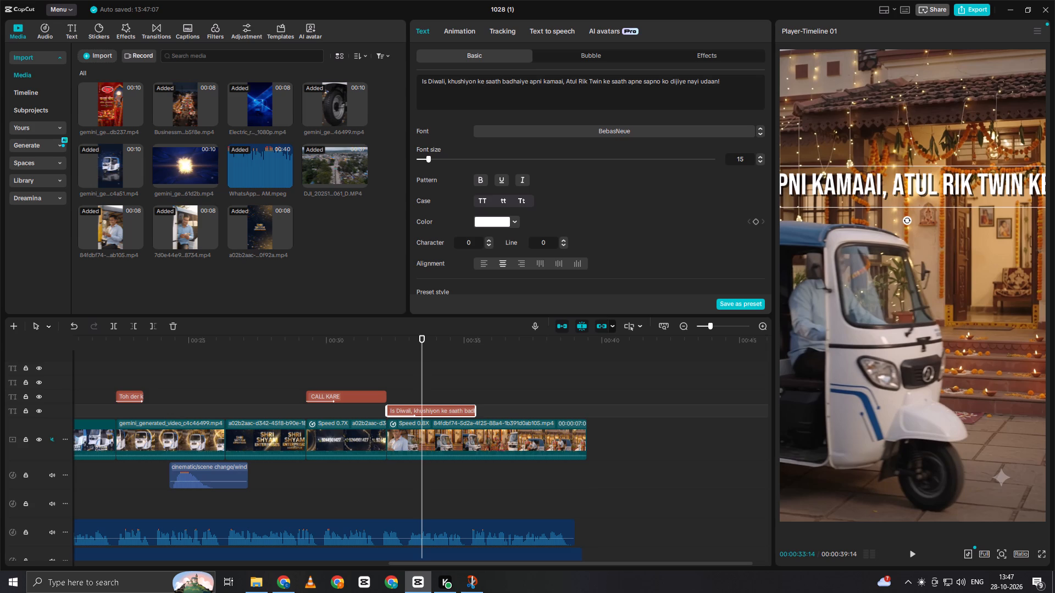
left_click_drag(448, 82, 758, 88)
key("space")
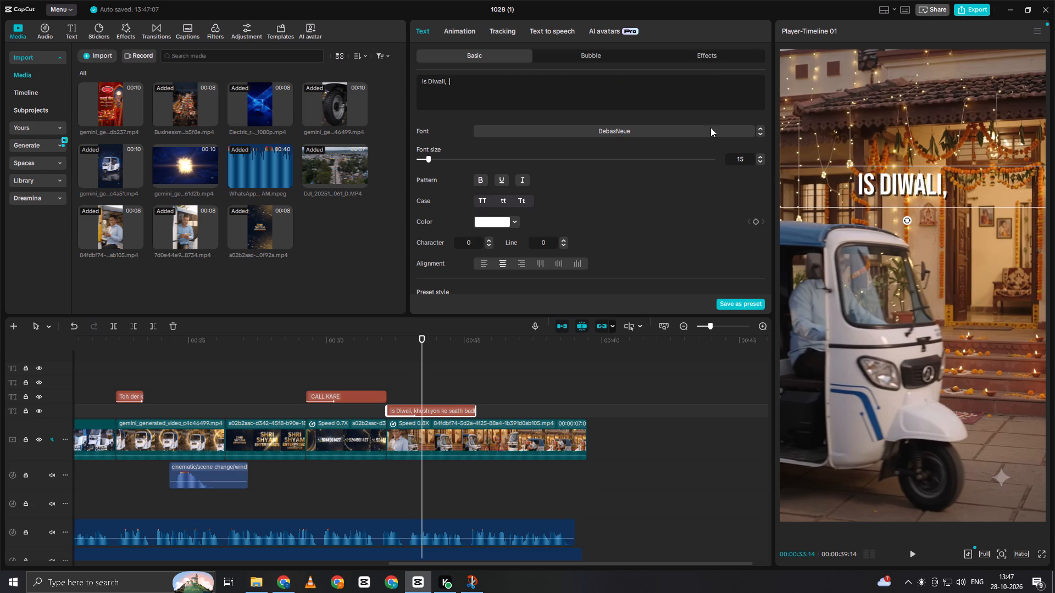
Enlarge the Is Diwali, caption slightly and reposition it across the upper part of the frame.
left_click_drag(961, 205, 981, 231)
left_click_drag(918, 180, 929, 169)
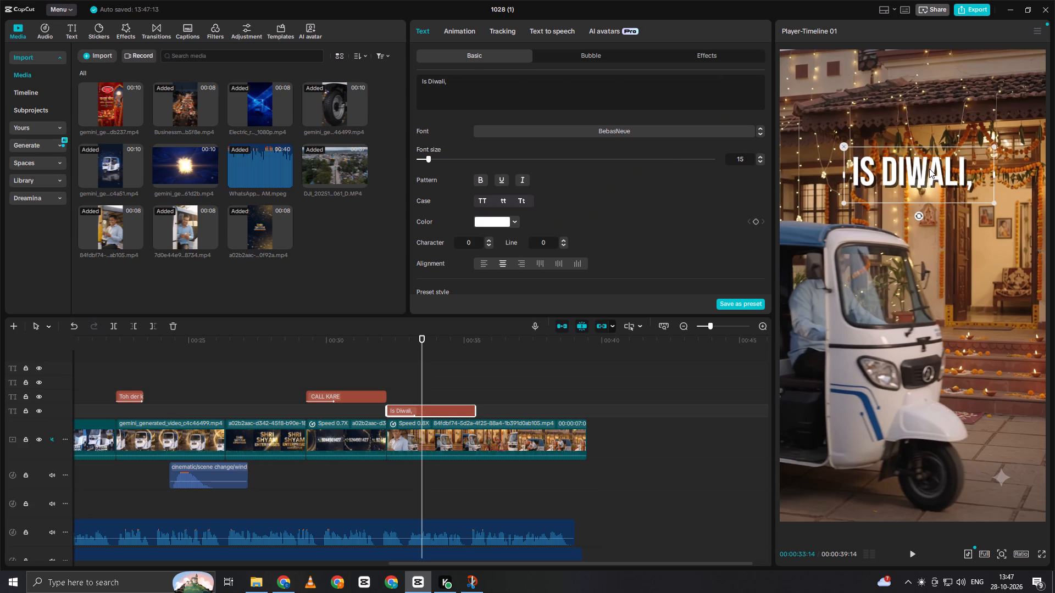
Play back the start of the auto-rickshaw clip repeatedly, checking the Is Diwali, caption's timing against the voiceover.
left_click(396, 391)
key("space")
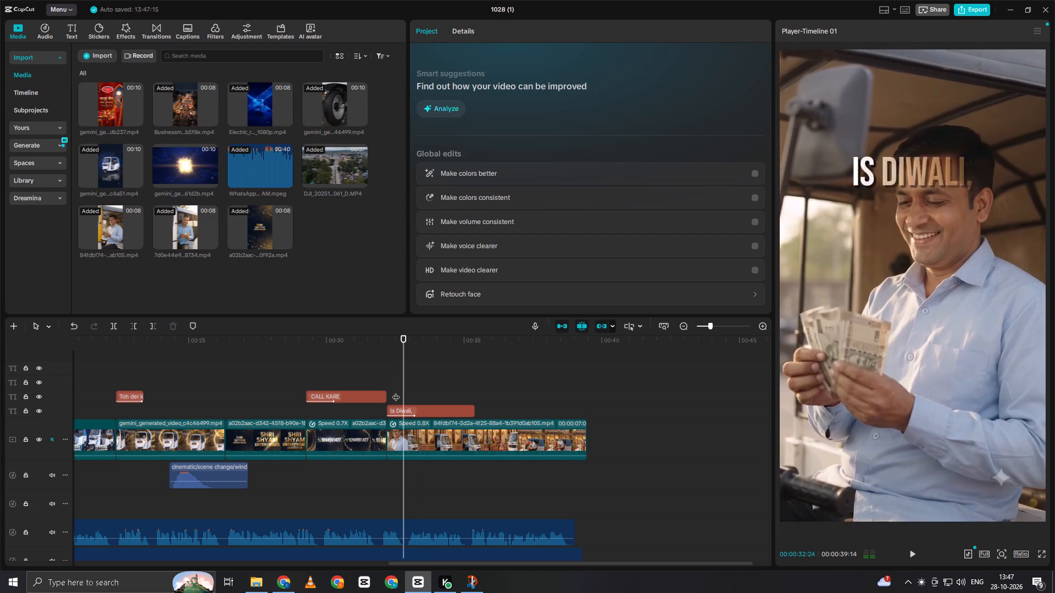
key("space")
left_click(395, 391)
left_click_drag(394, 390, 390, 394)
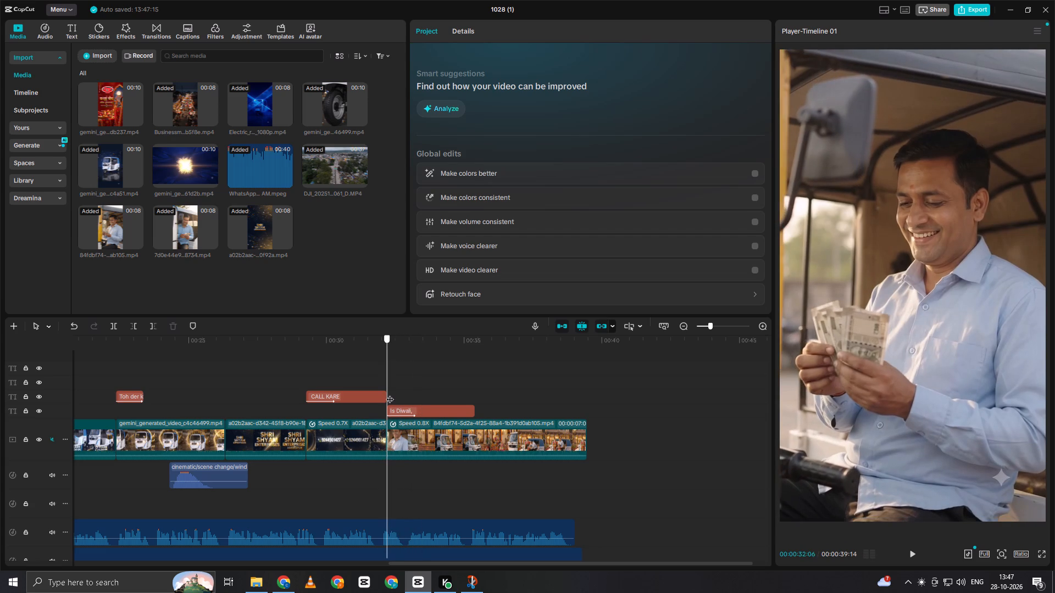
left_click_drag(390, 394, 389, 394)
key("space")
key("space")
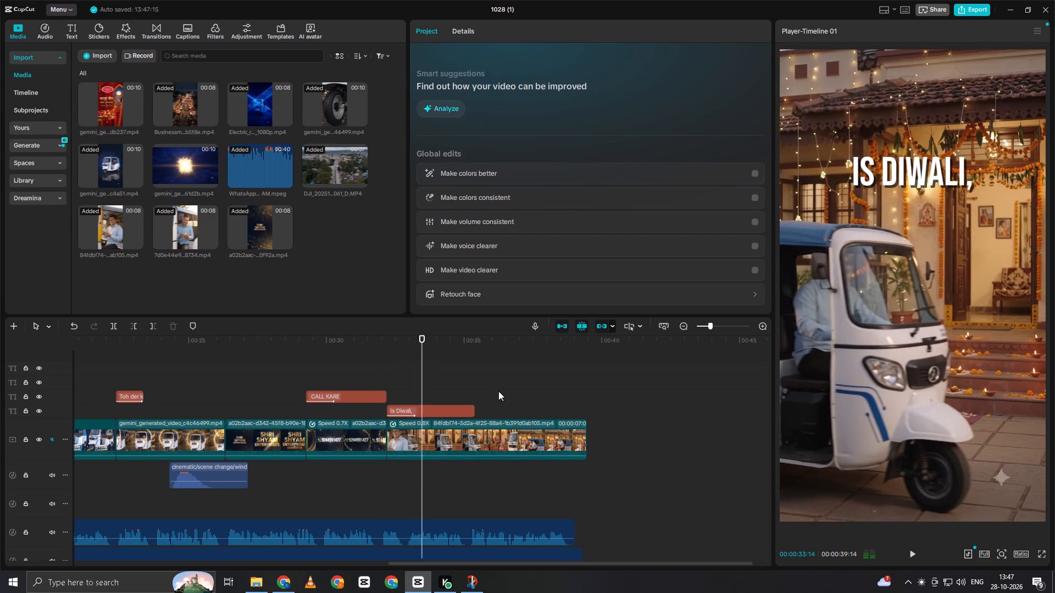
left_click(908, 164)
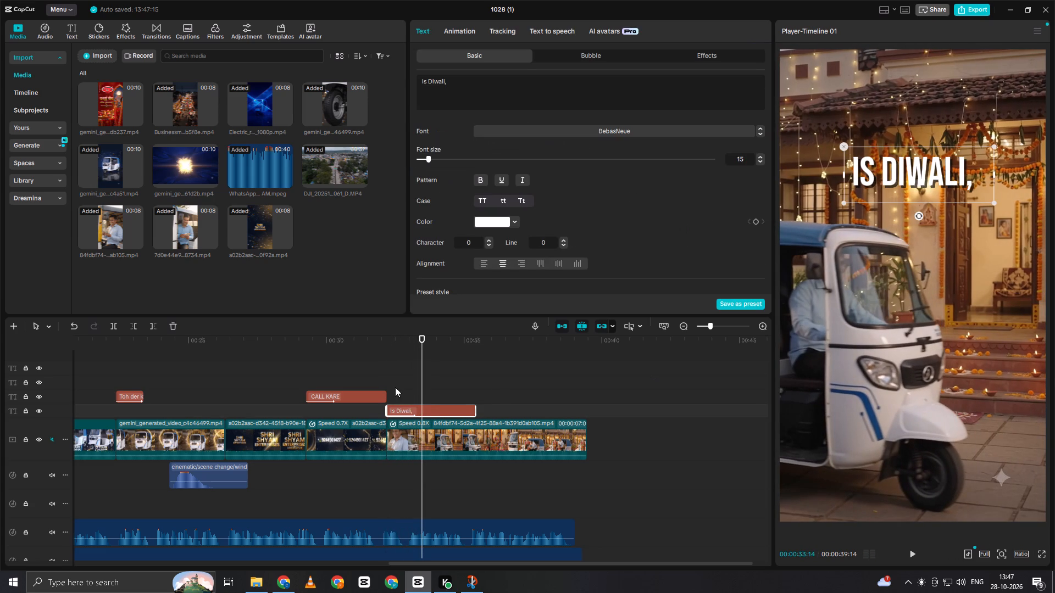
left_click(406, 383)
left_click_drag(406, 383, 388, 389)
key("space")
key("space")
Trim the end of the Is Diwali, caption to 00:00:33:03.
left_click(429, 383)
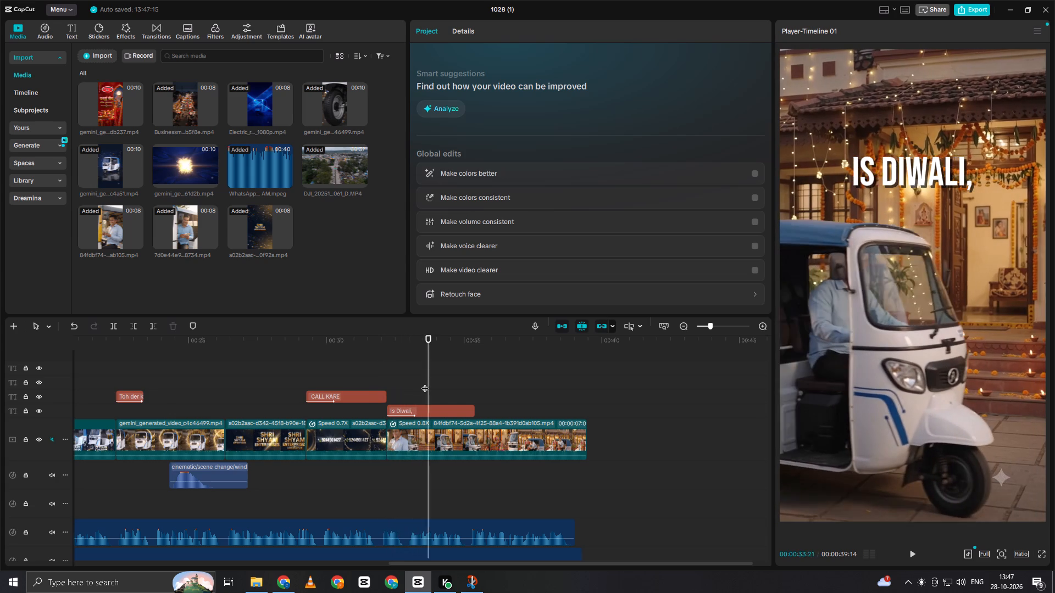
left_click(425, 383)
left_click_drag(425, 383, 413, 396)
left_click(418, 401)
triple_click(418, 401)
left_click(418, 399)
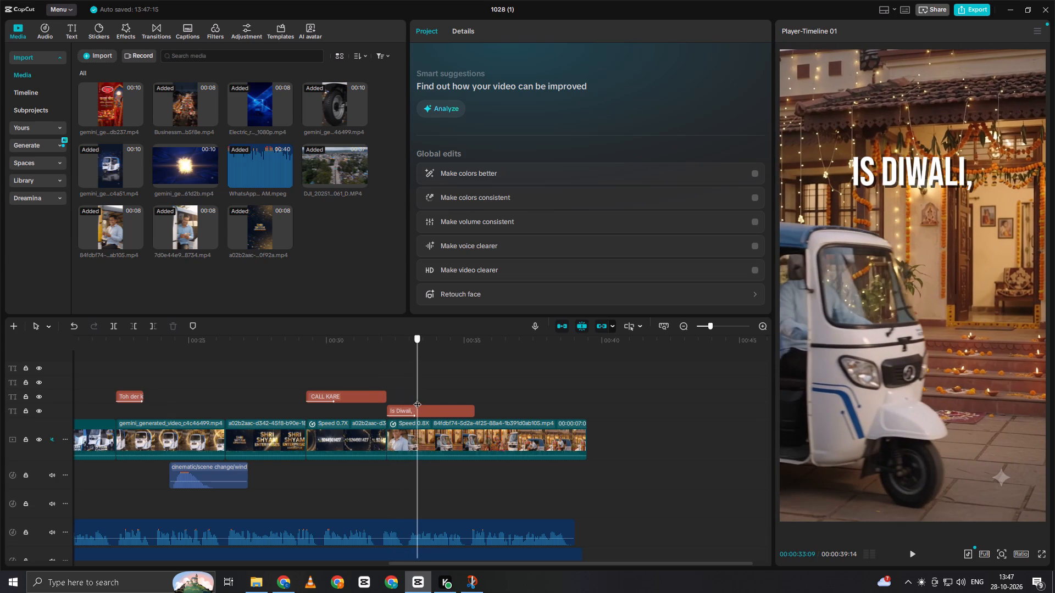
left_click(418, 405)
double_click(419, 406)
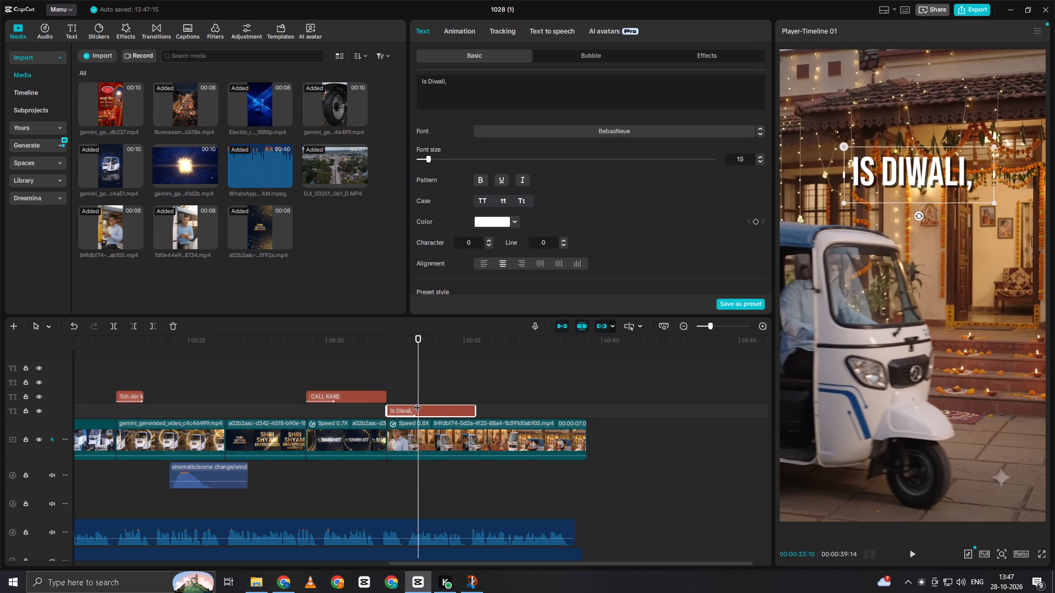
left_click_drag(417, 395, 412, 397)
key("w")
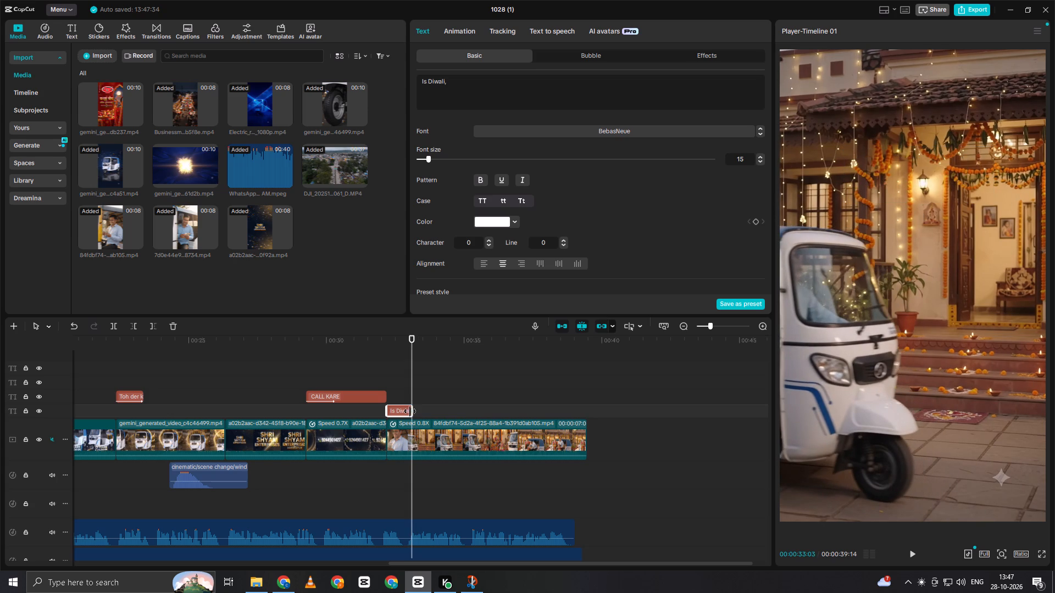
Play back the trimmed Is Diwali, caption and move it down to the lower part of the frame.
double_click(391, 481)
key("space")
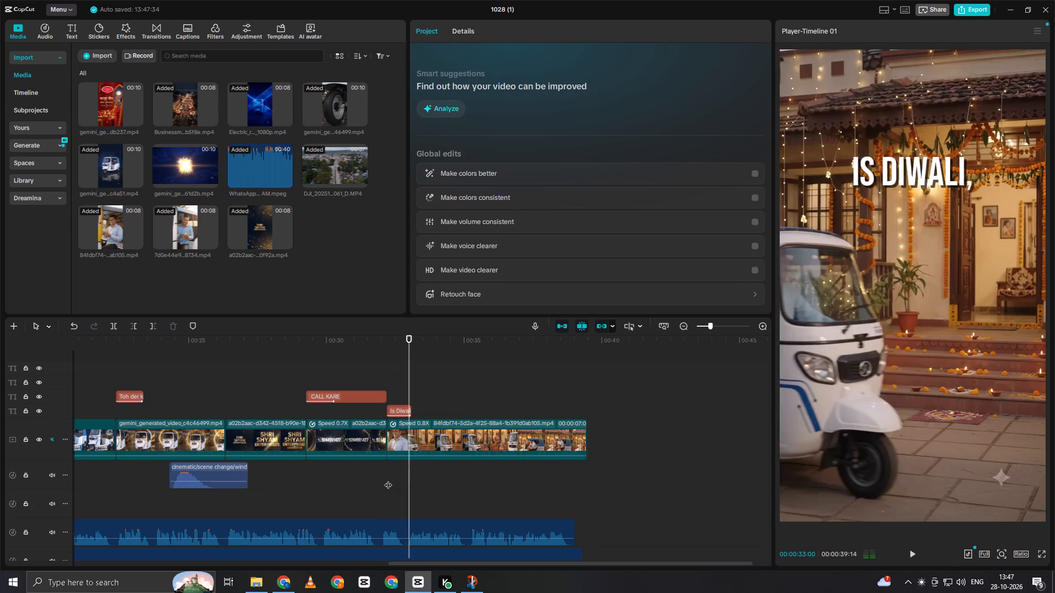
key("space")
left_click(407, 395)
left_click(403, 406)
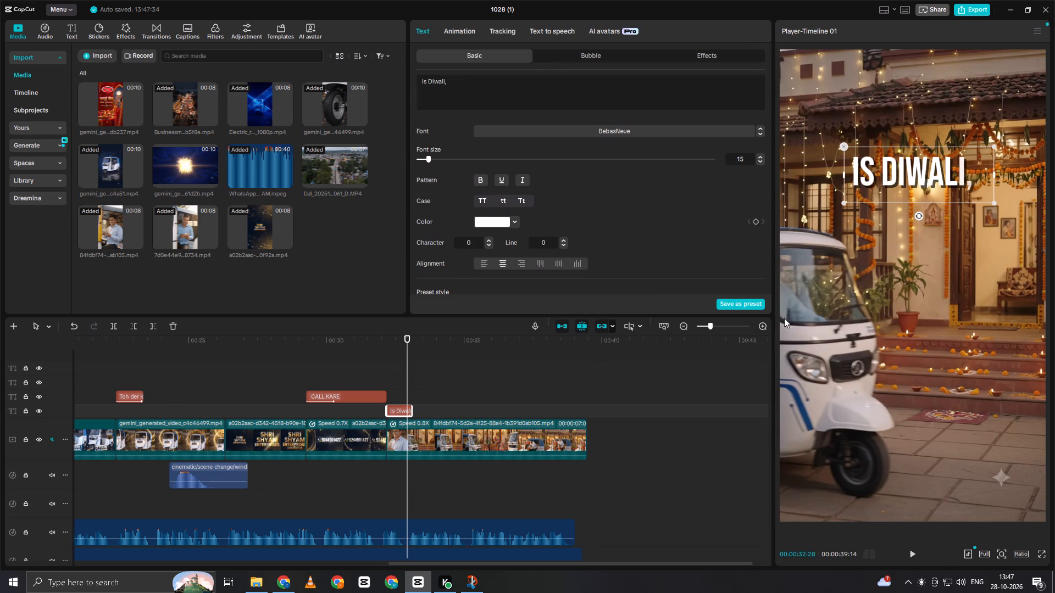
double_click(387, 383)
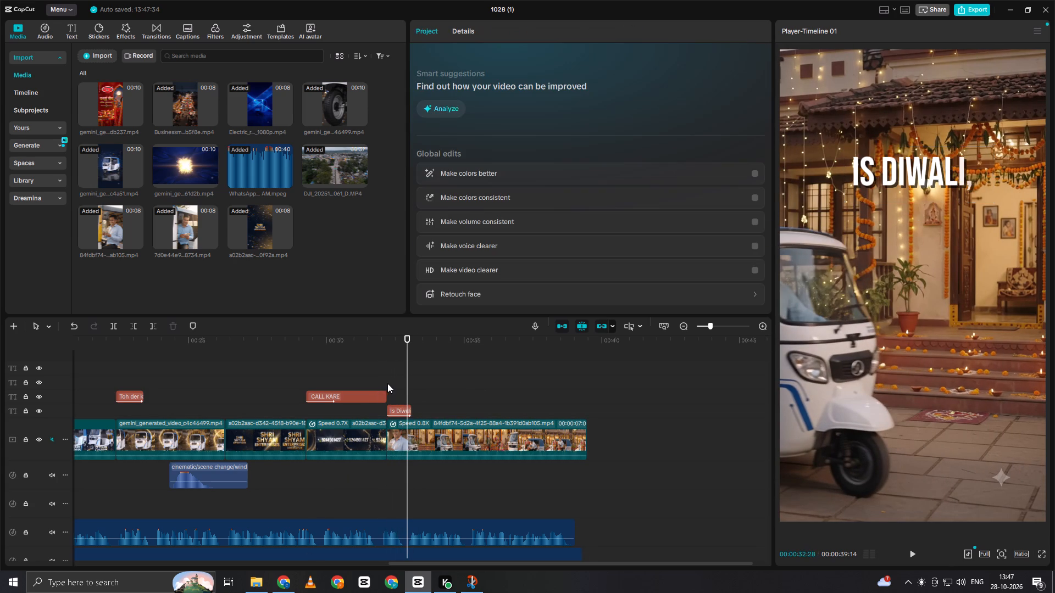
left_click(391, 384)
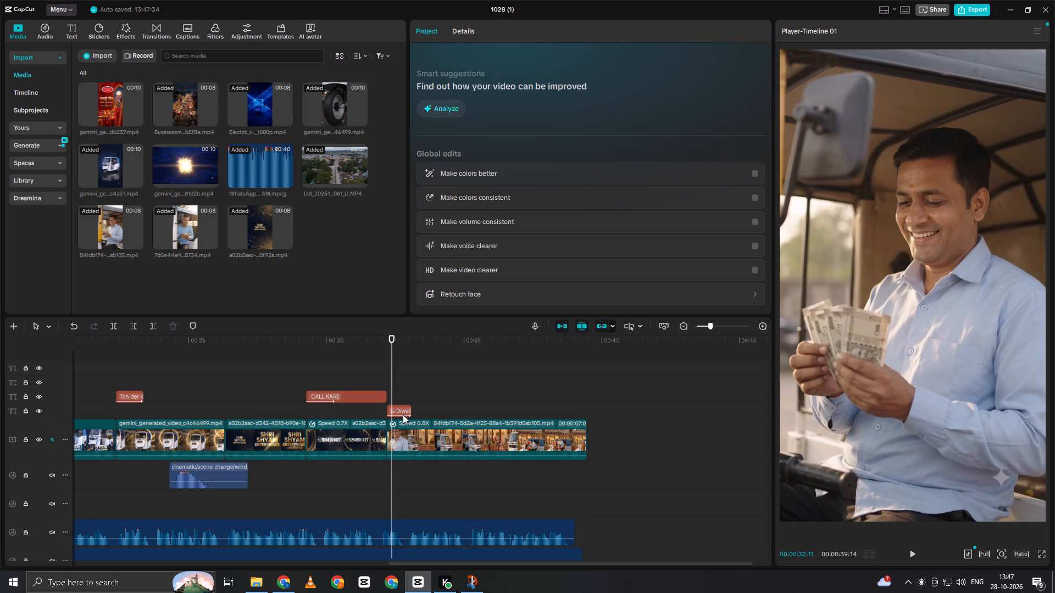
left_click(403, 412)
left_click_drag(890, 181, 887, 218)
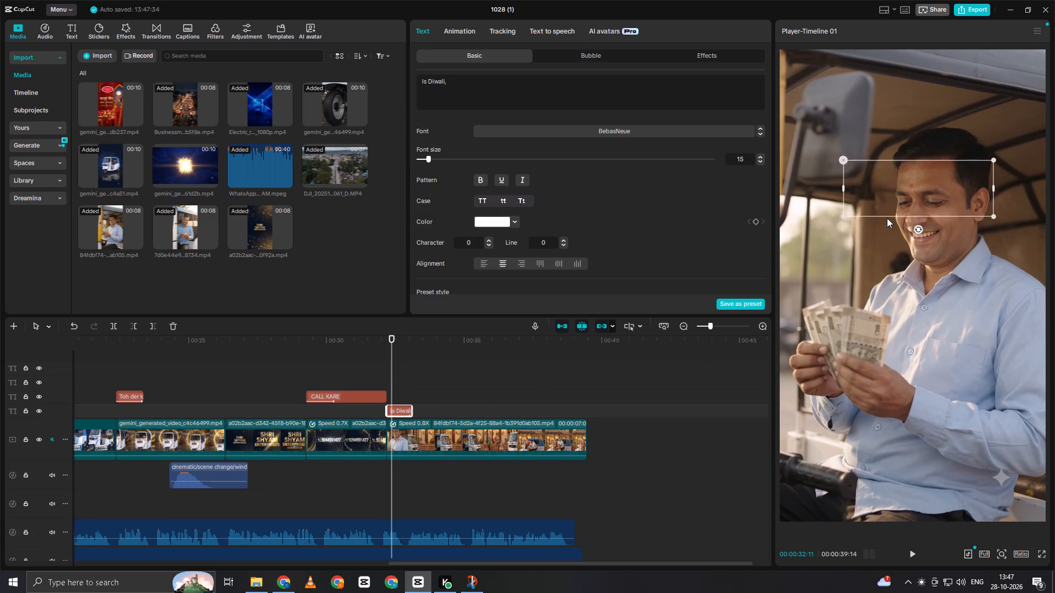
left_click_drag(887, 218, 870, 423)
Play back the Is Diwali, caption and fine-tune its placement near the horizontal centre of the frame's lower part.
left_click(386, 372)
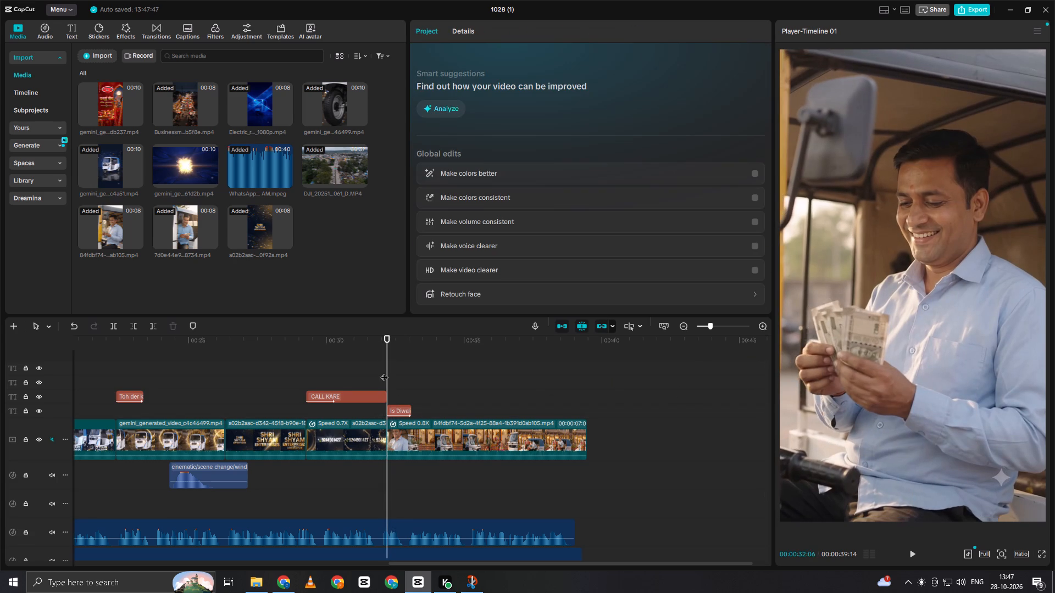
key("space")
key("space")
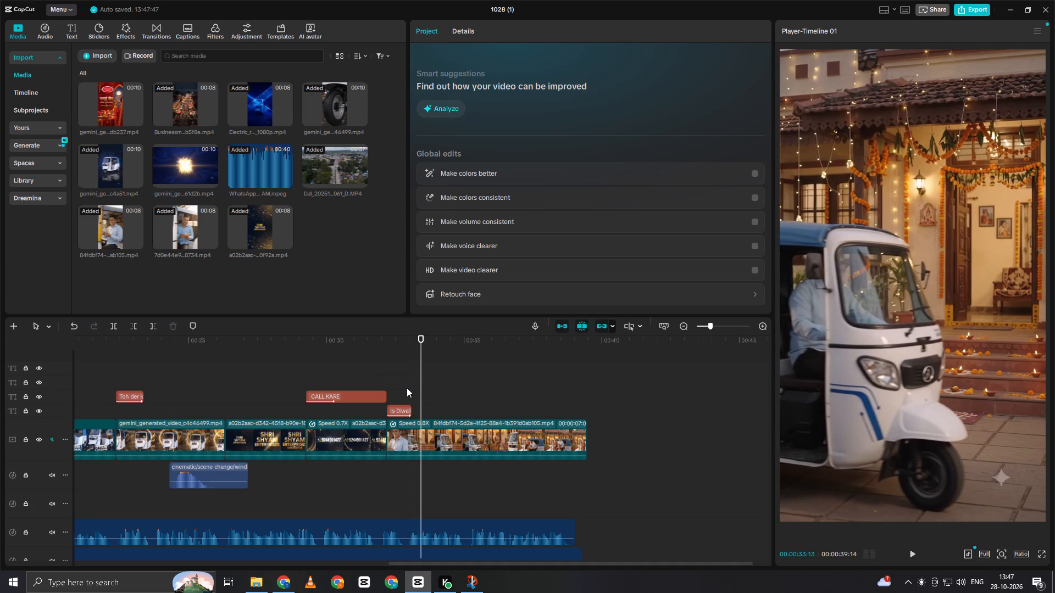
double_click(407, 388)
left_click_drag(898, 407, 906, 413)
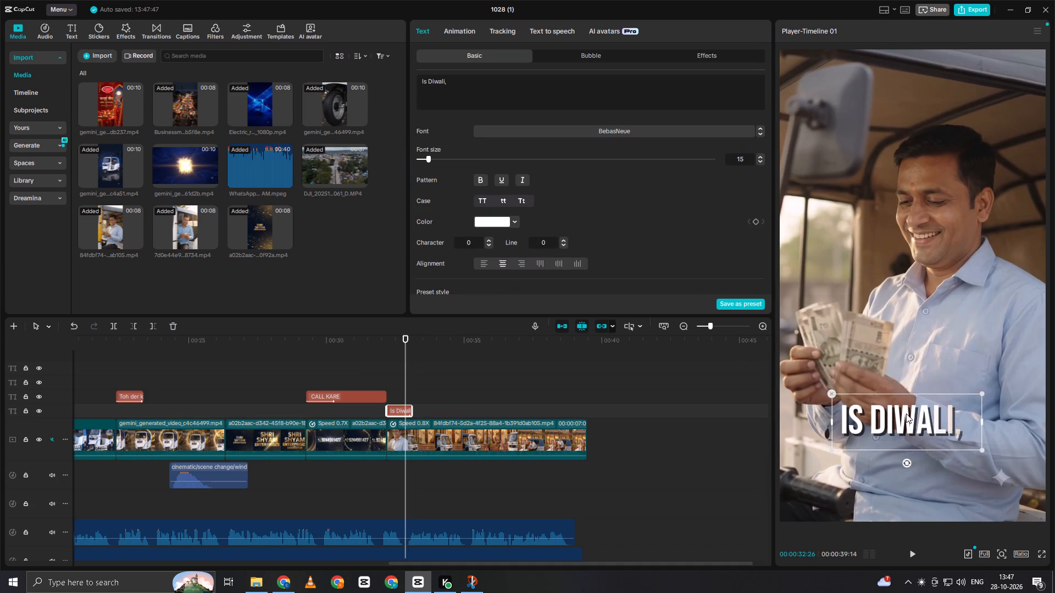
left_click_drag(906, 413, 918, 418)
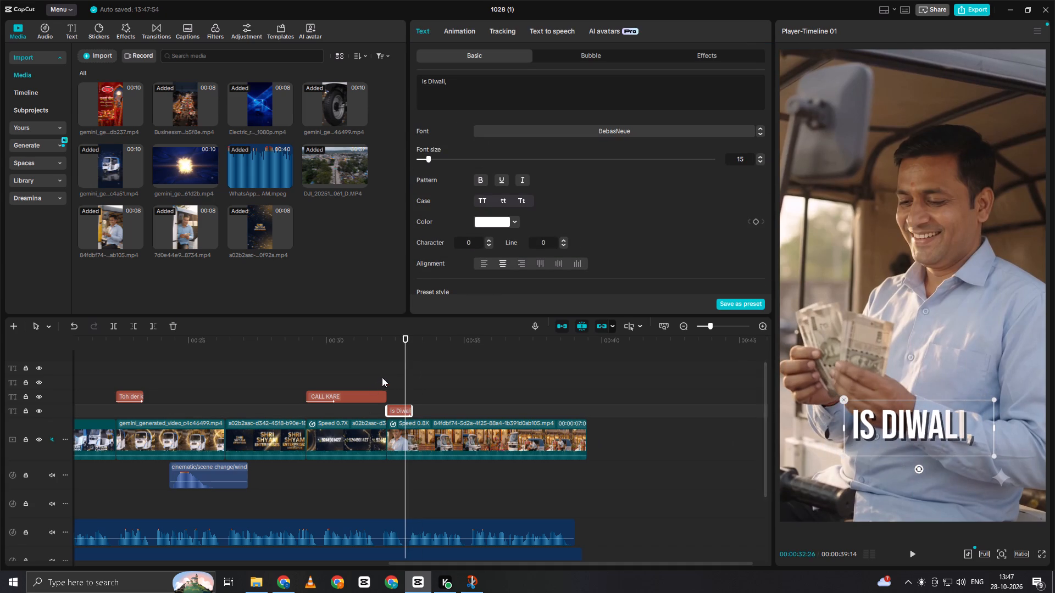
Extend the start of the Is Diwali, caption to slightly before the auto-rickshaw clip begins.
left_click(382, 377)
key("space")
key("space")
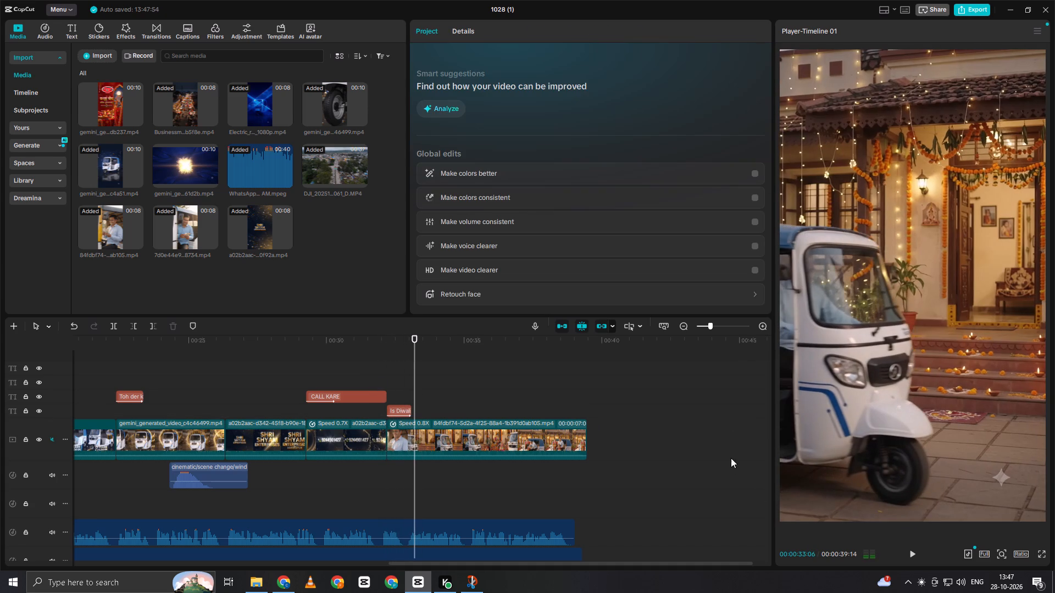
left_click(407, 418)
left_click(395, 414)
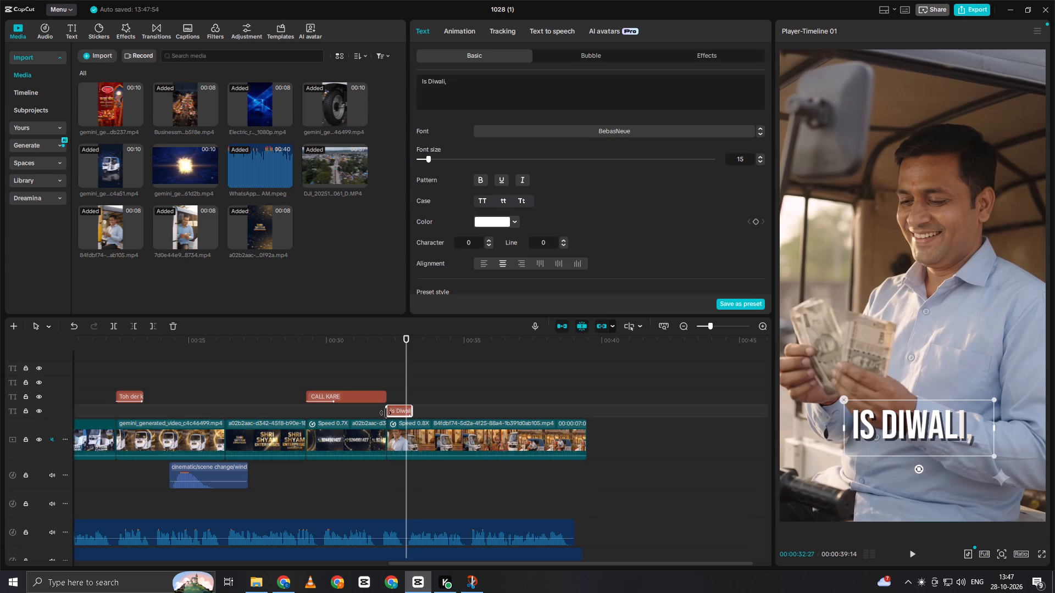
left_click(387, 412)
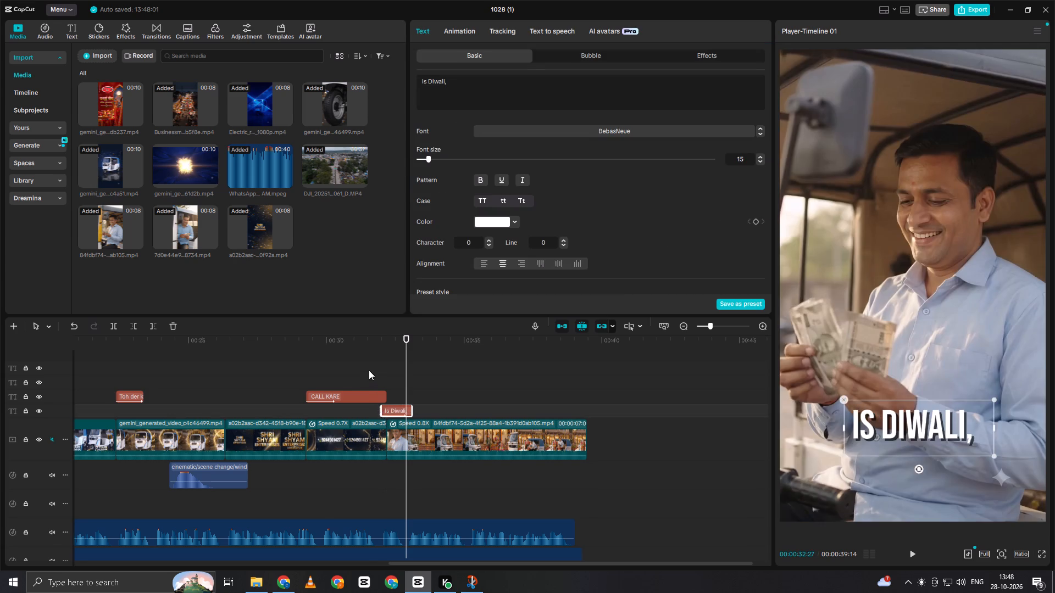
Play back from the contact-number segment into the auto-rickshaw clip, checking where the voiceover phrase fits the Is Diwali, caption.
left_click(369, 370)
key("space")
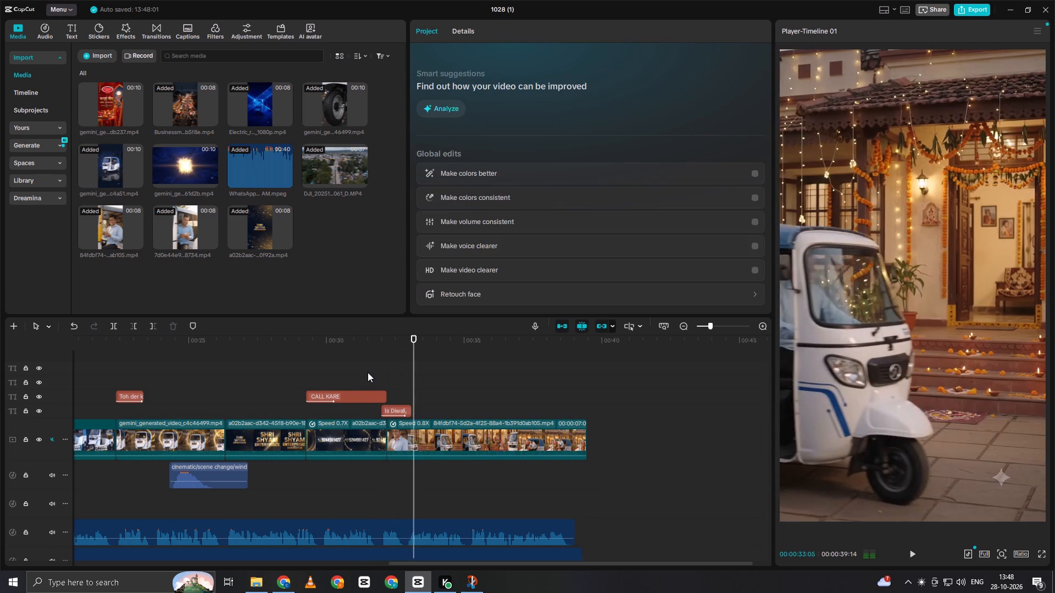
key("space")
double_click(404, 373)
key("space")
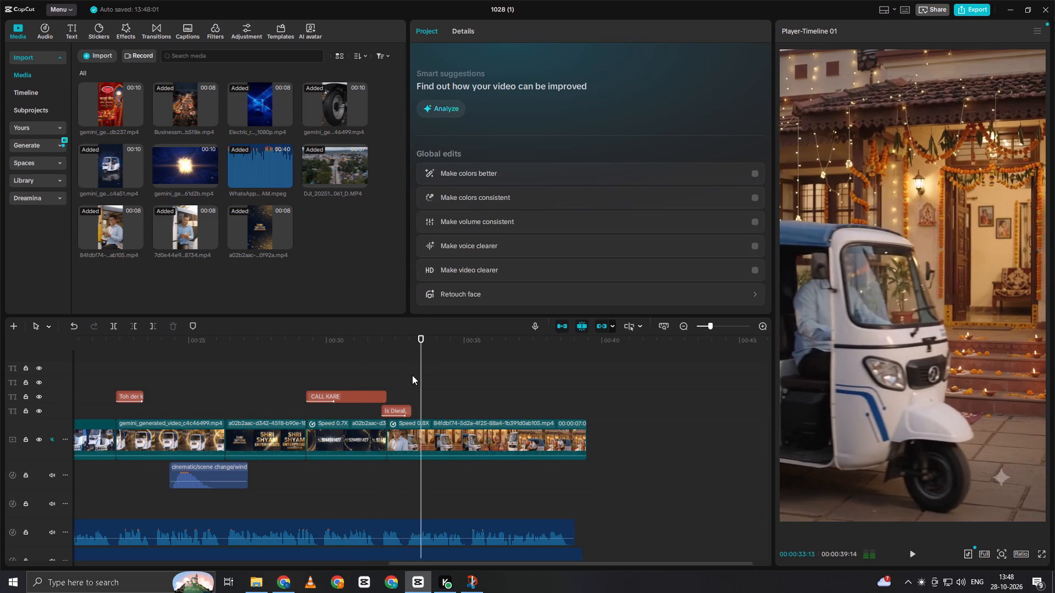
key("space")
left_click(422, 379)
left_click_drag(422, 379, 410, 390)
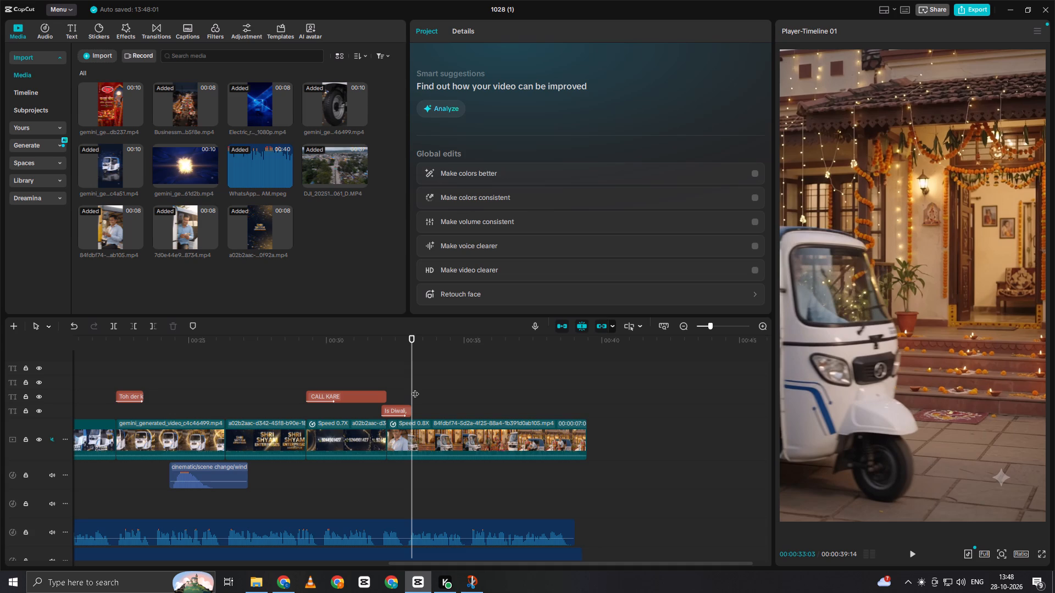
left_click(379, 373)
left_click_drag(379, 372, 302, 383)
key("space")
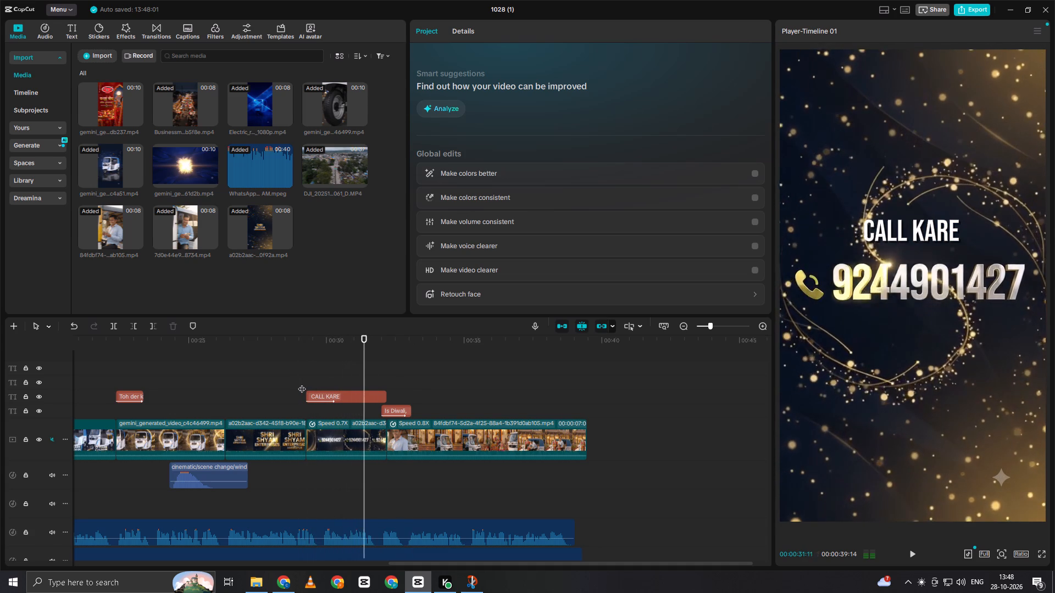
key("space")
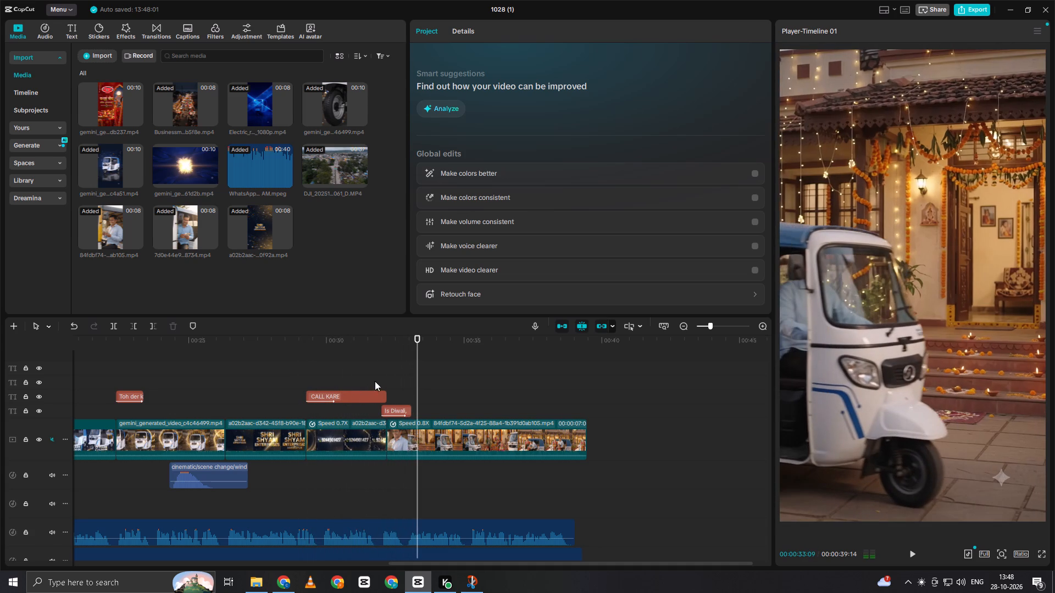
Duplicate the Is Diwali, caption directly after the first on the same track, starting at 00:00:33:03.
double_click(412, 380)
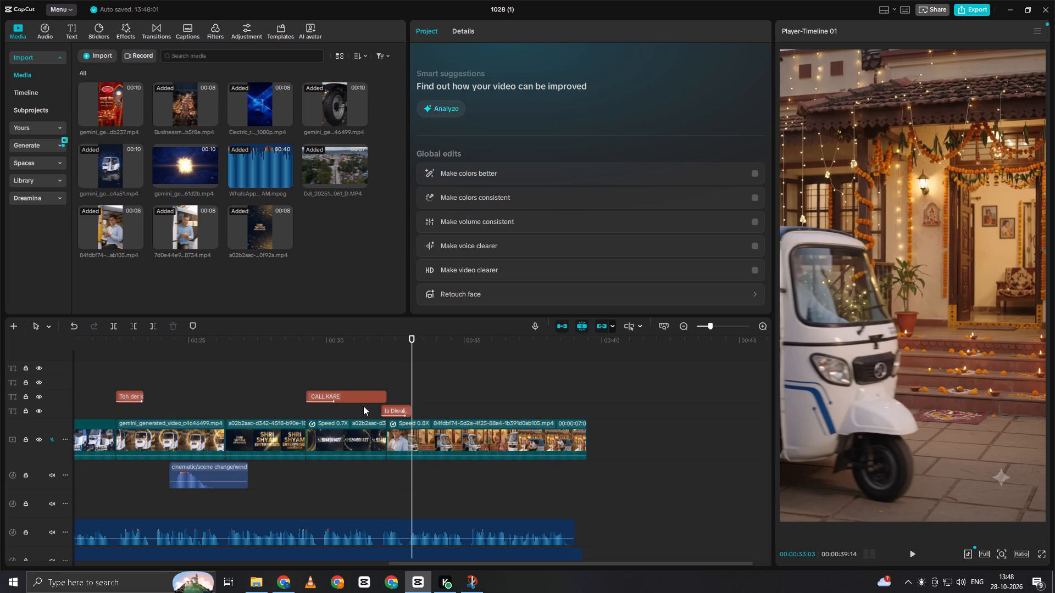
left_click(396, 407)
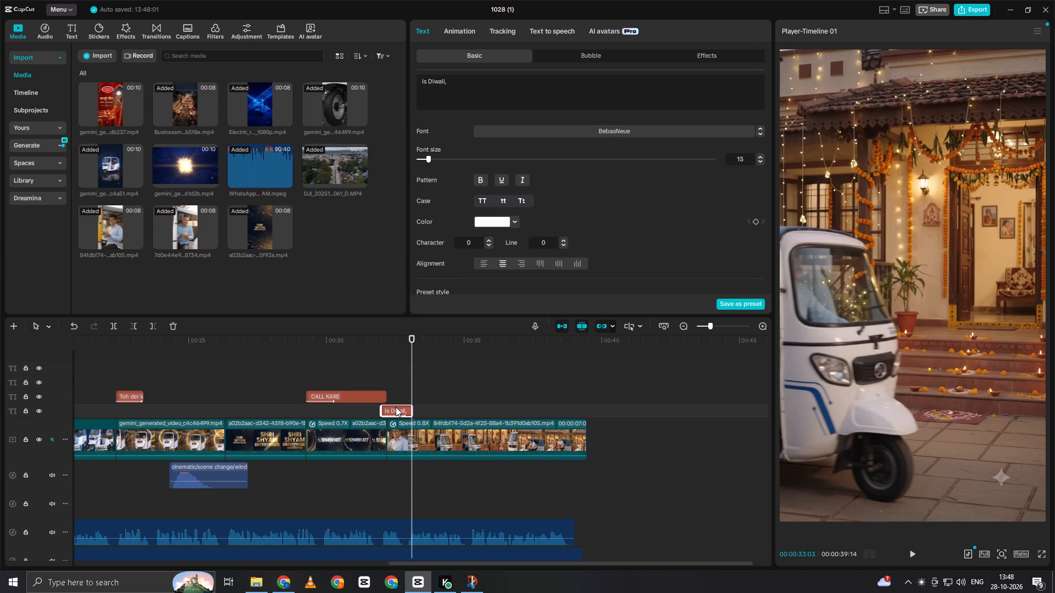
left_click_drag(396, 407, 427, 409, "alt")
Replace the second Is Diwali, caption's text with the pasted voiceover line trimmed to khushiyon ke saath.
left_click(404, 396)
key("space")
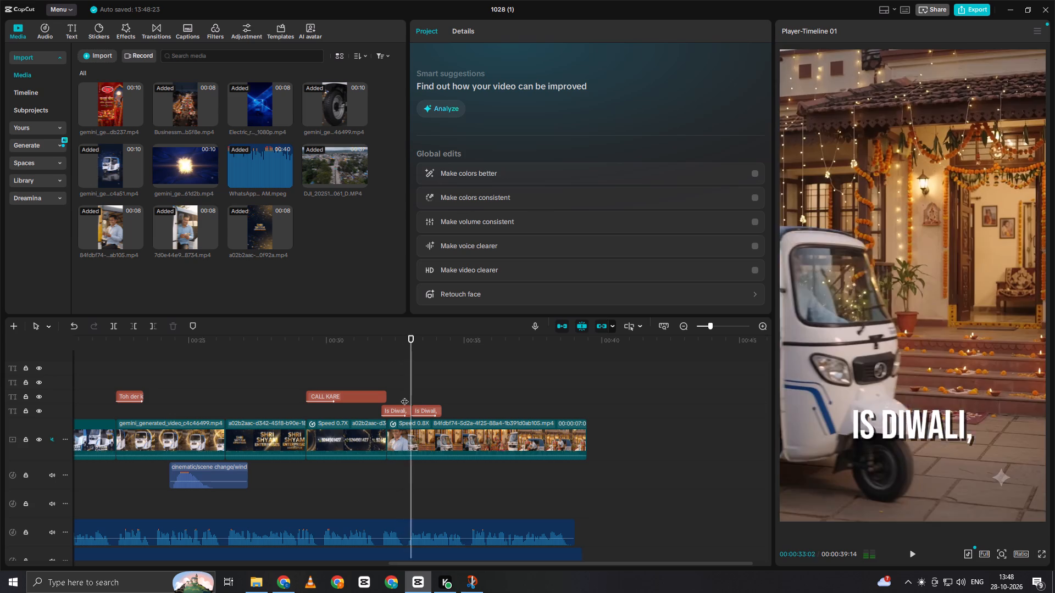
key("space")
left_click(431, 410)
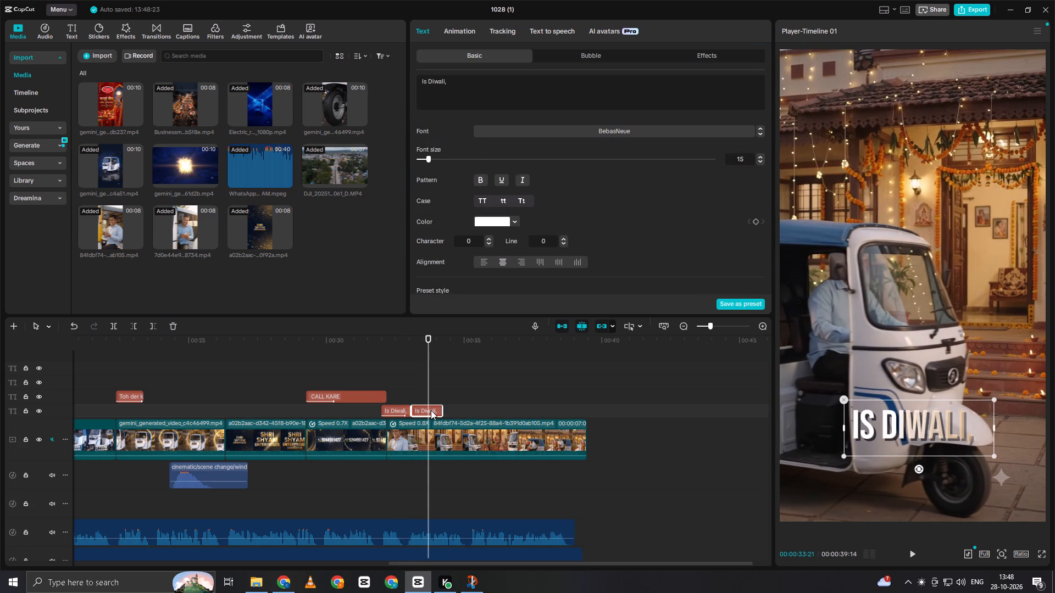
left_click_drag(418, 80, 498, 82)
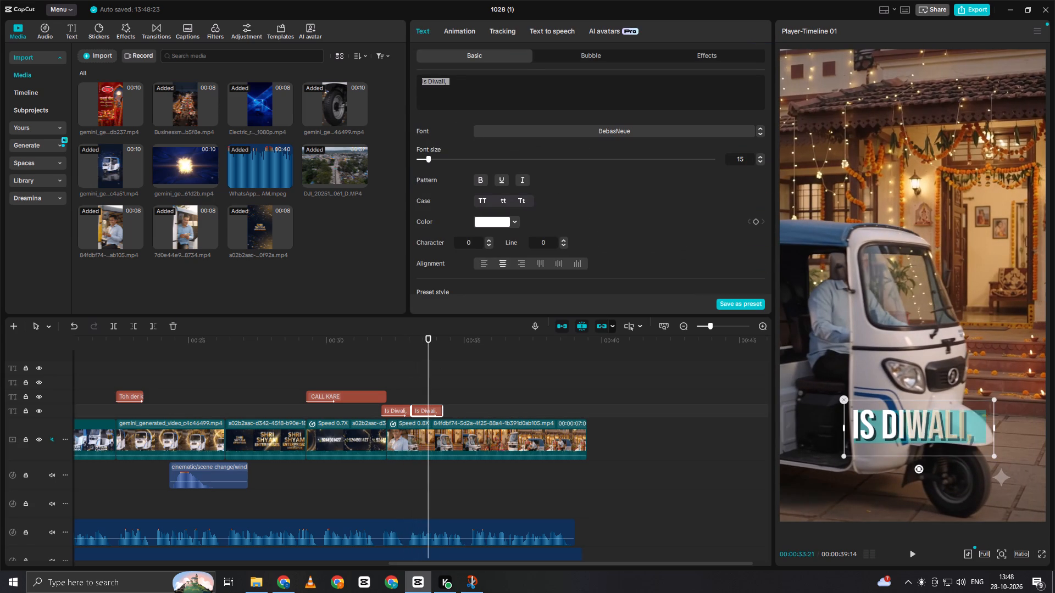
key("ctrl+v")
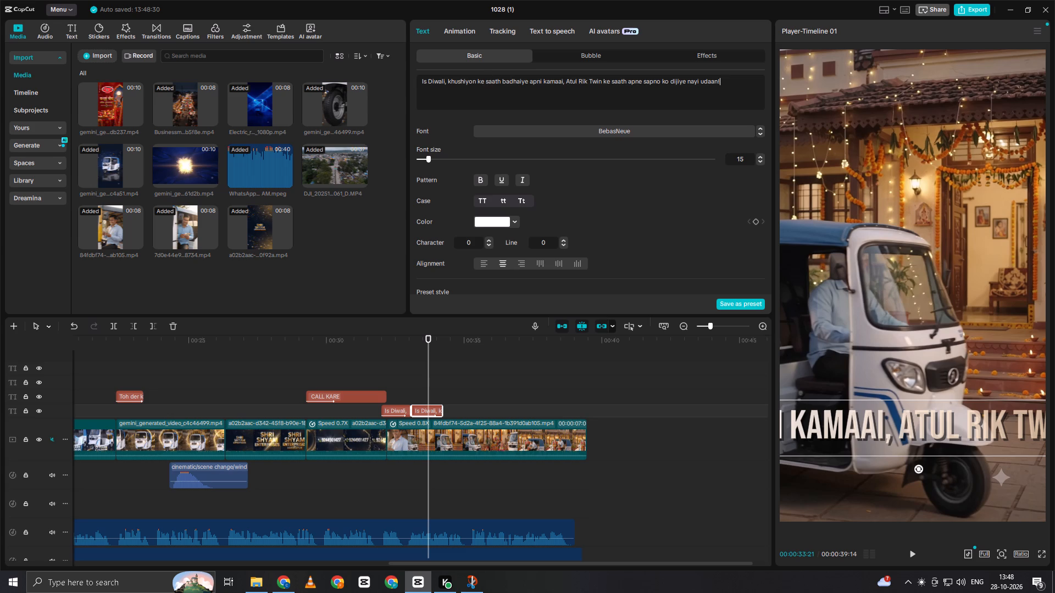
left_click_drag(446, 83, 397, 88)
left_click(417, 78)
left_click_drag(418, 80, 418, 80)
left_click_drag(418, 80, 445, 82)
key("space")
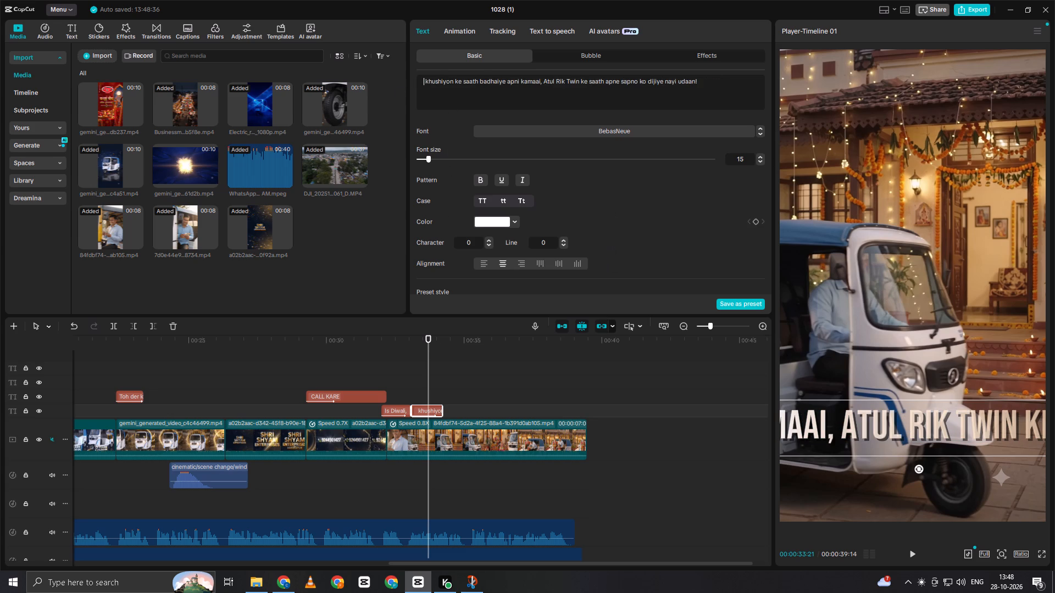
left_click_drag(479, 83, 552, 75)
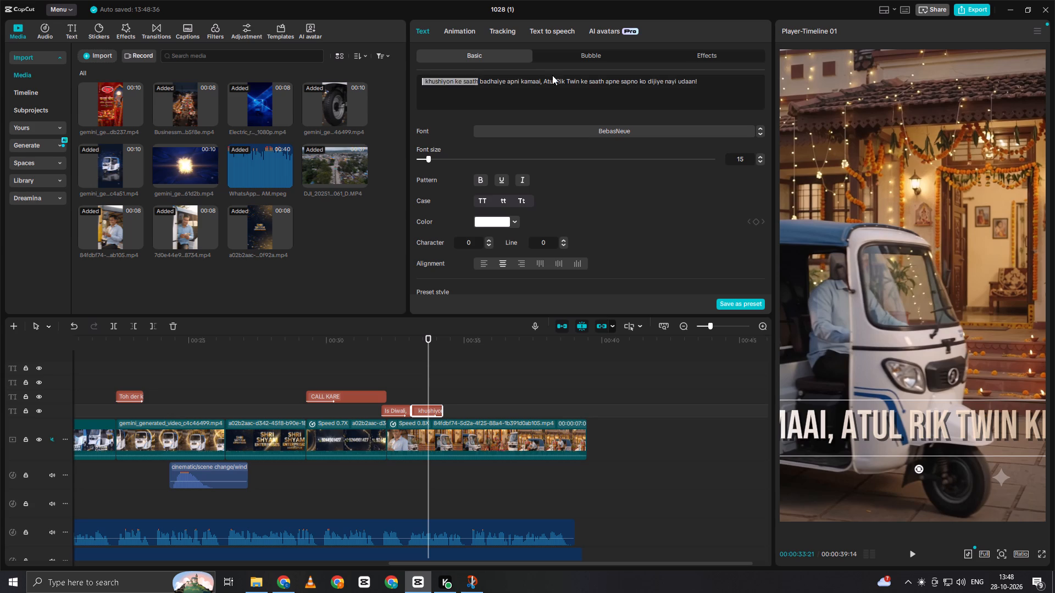
left_click_drag(552, 75, 647, 83)
key("space")
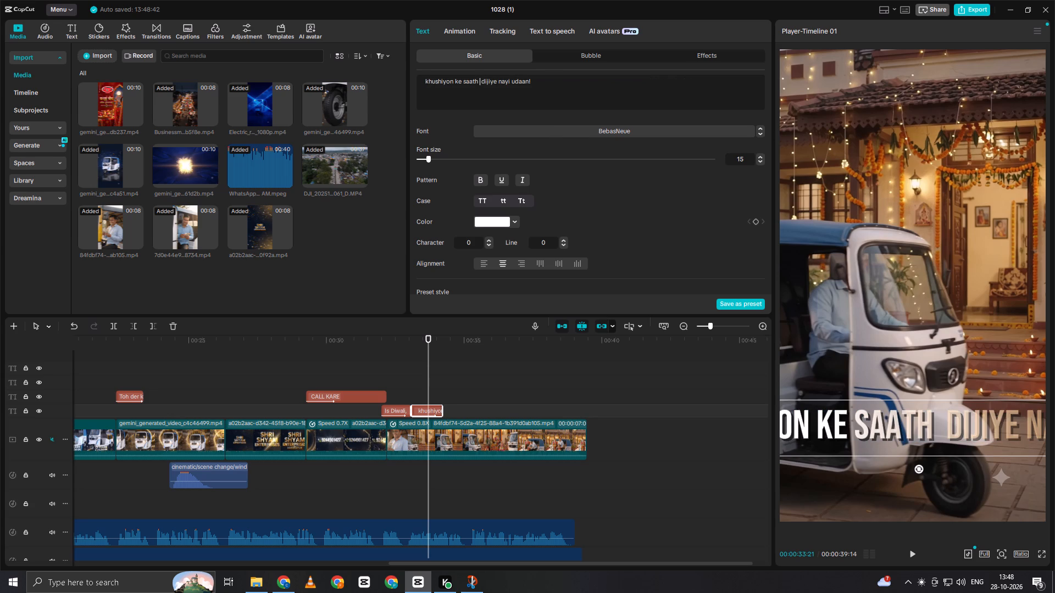
left_click_drag(481, 81, 623, 91)
key("space")
Shrink the khushiyon ke saath caption to fit inside the frame's width and centre it horizontally in the lower part.
left_click(408, 373)
key("space")
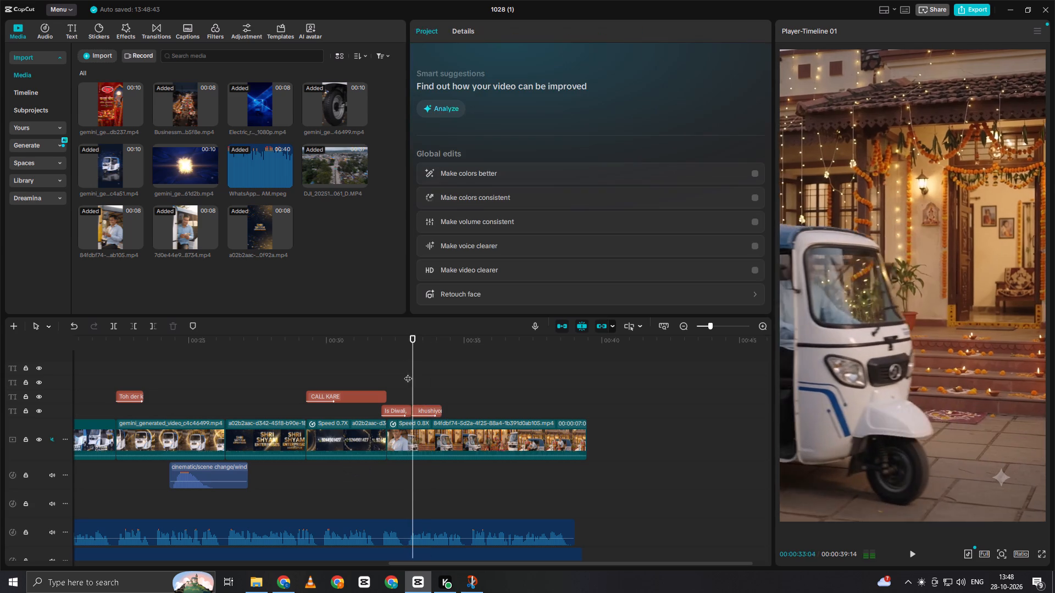
key("space")
left_click_drag(911, 421, 901, 425)
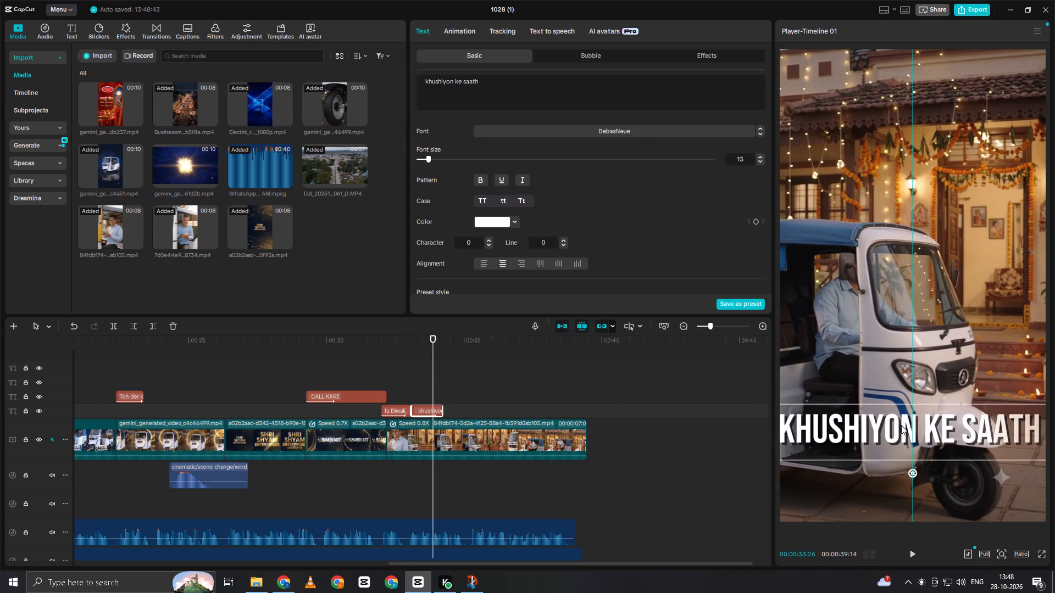
left_click_drag(901, 425, 872, 430)
left_click(1040, 467)
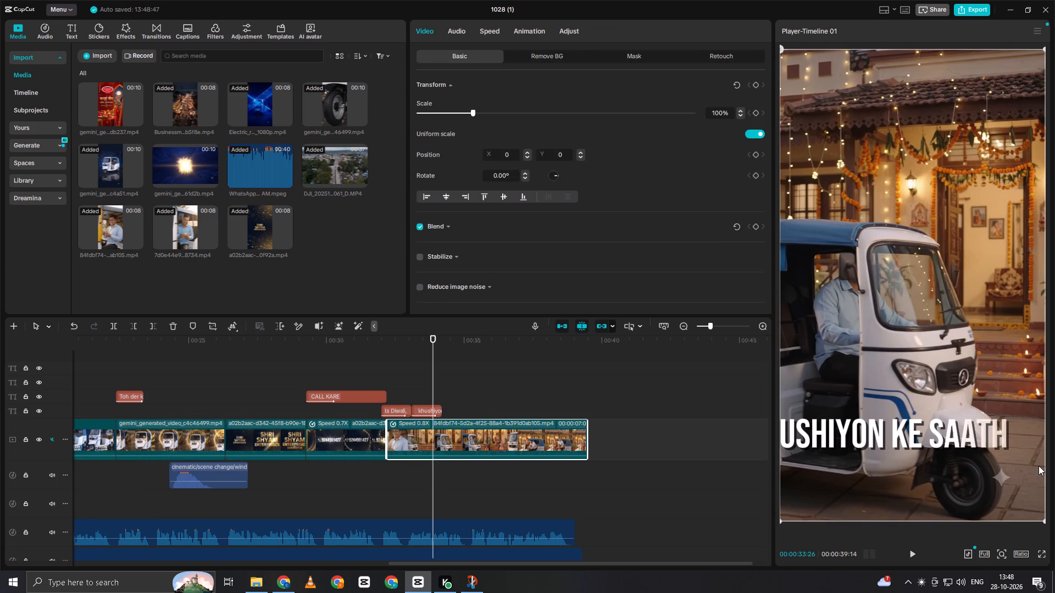
left_click(925, 440)
left_click_drag(925, 440, 926, 440)
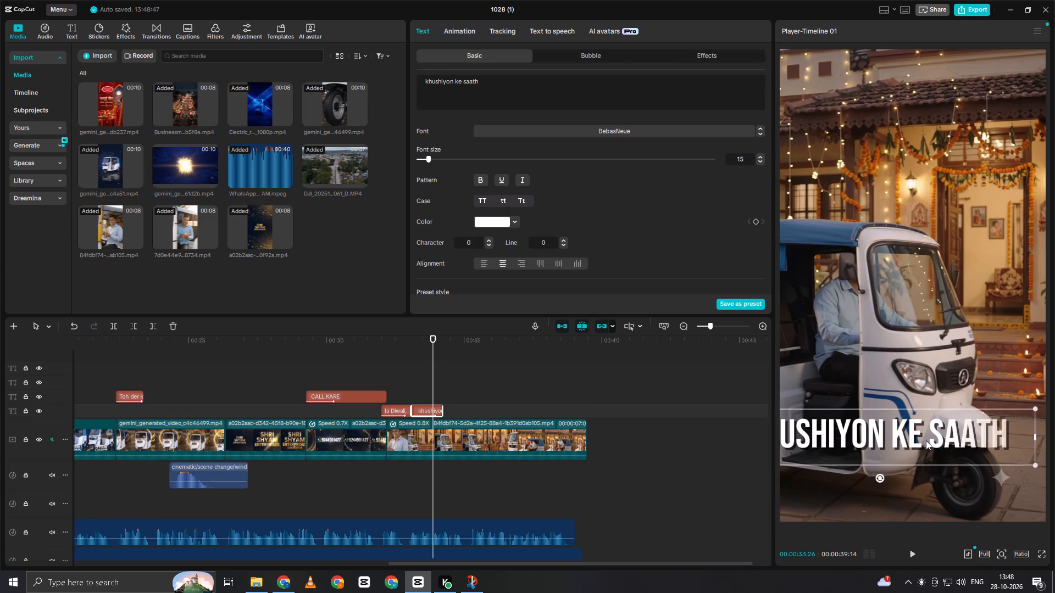
left_click_drag(926, 440, 943, 439)
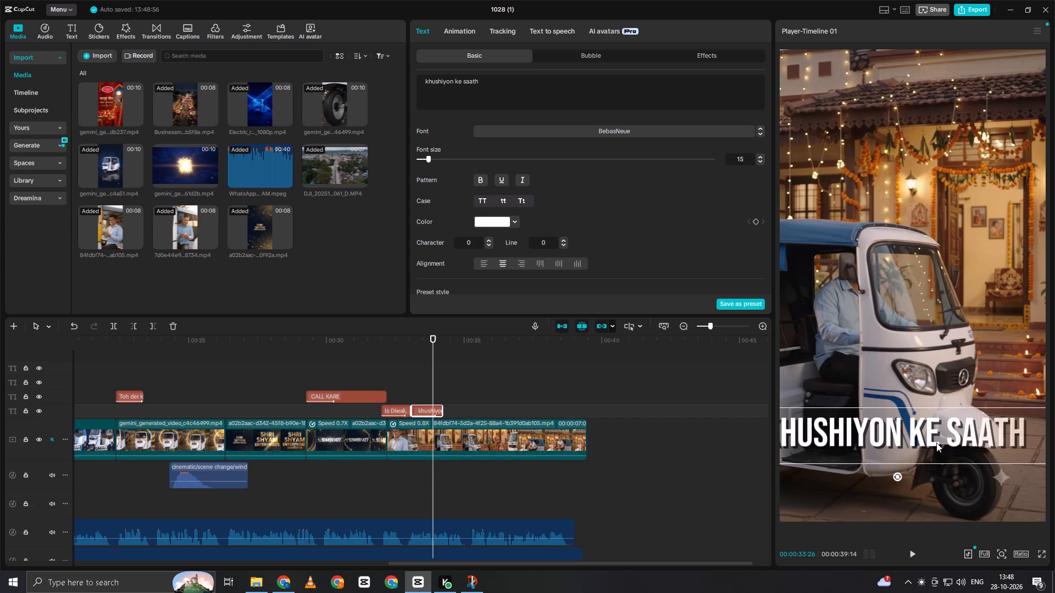
left_click_drag(936, 443, 882, 444)
left_click_drag(1000, 463, 917, 456)
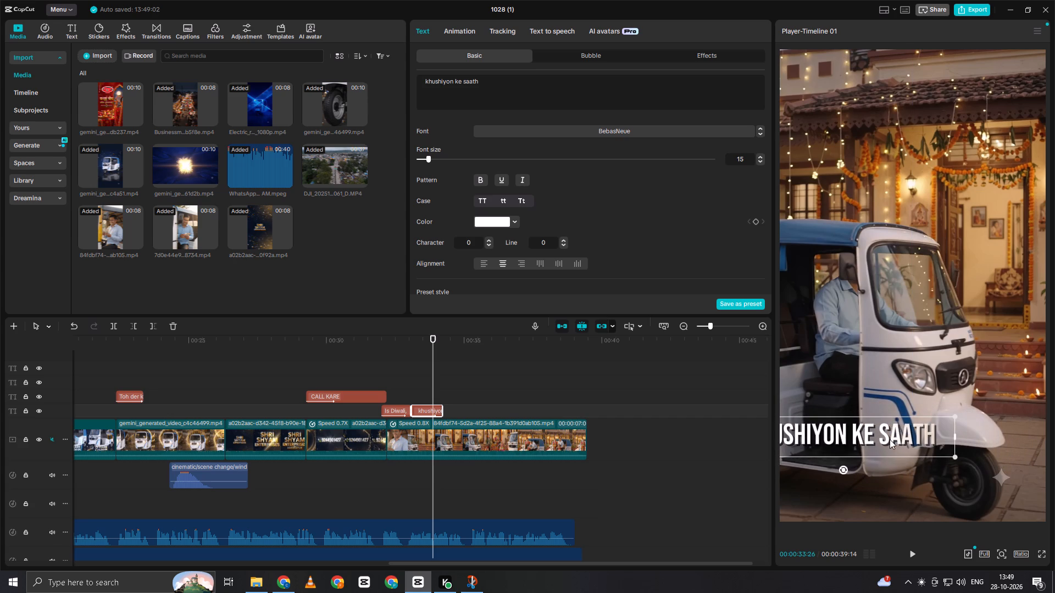
left_click_drag(890, 439, 957, 424)
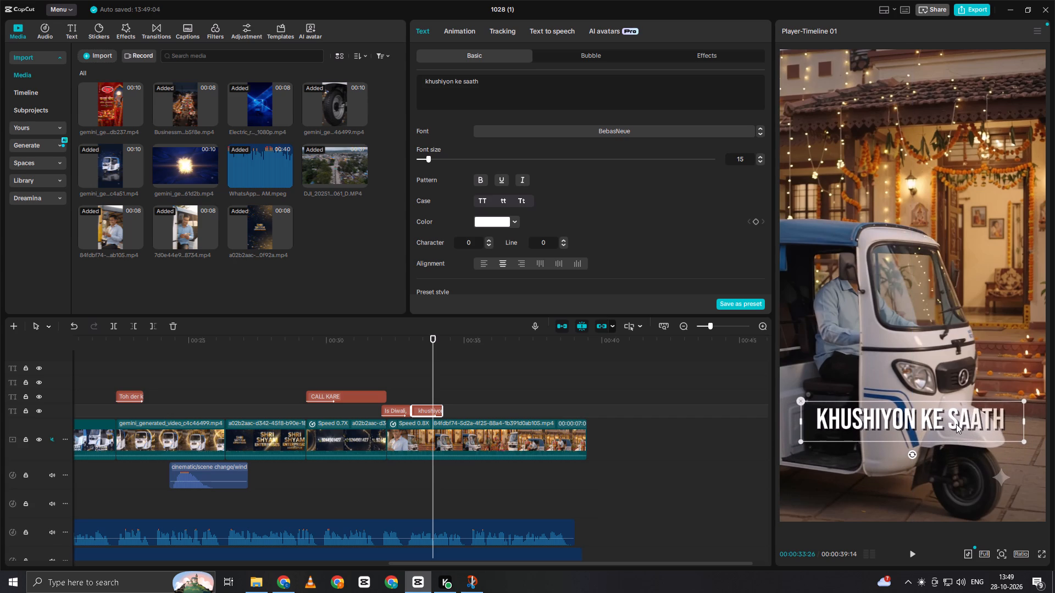
Play back the Diwali phrases and extend the end of the khushiyon ke saath caption slightly to match the voiceover.
left_click(405, 379)
left_click_drag(404, 378, 376, 384)
key("space")
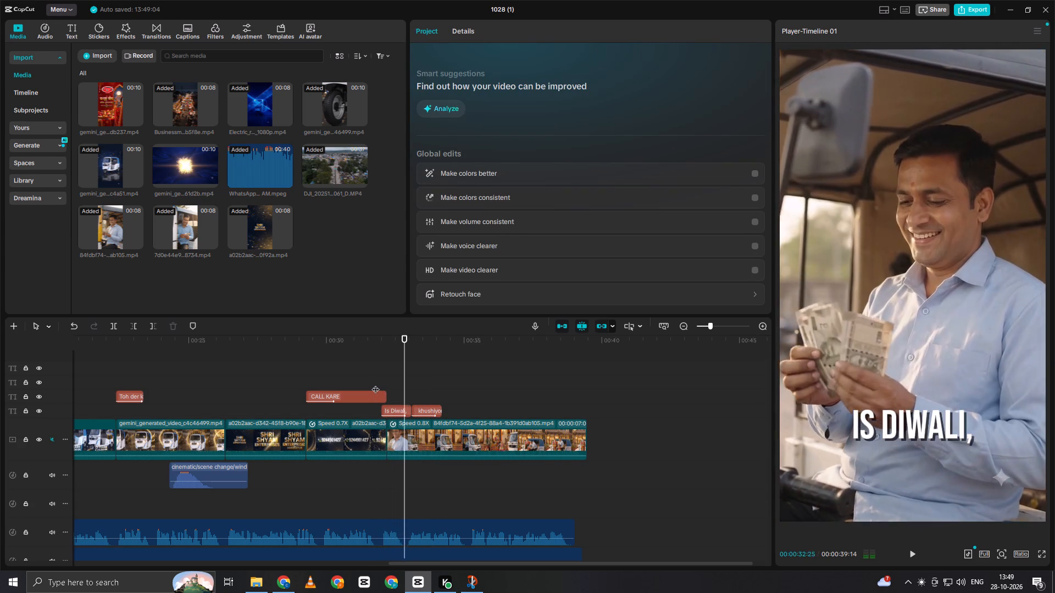
key("space")
left_click(398, 371)
key("space")
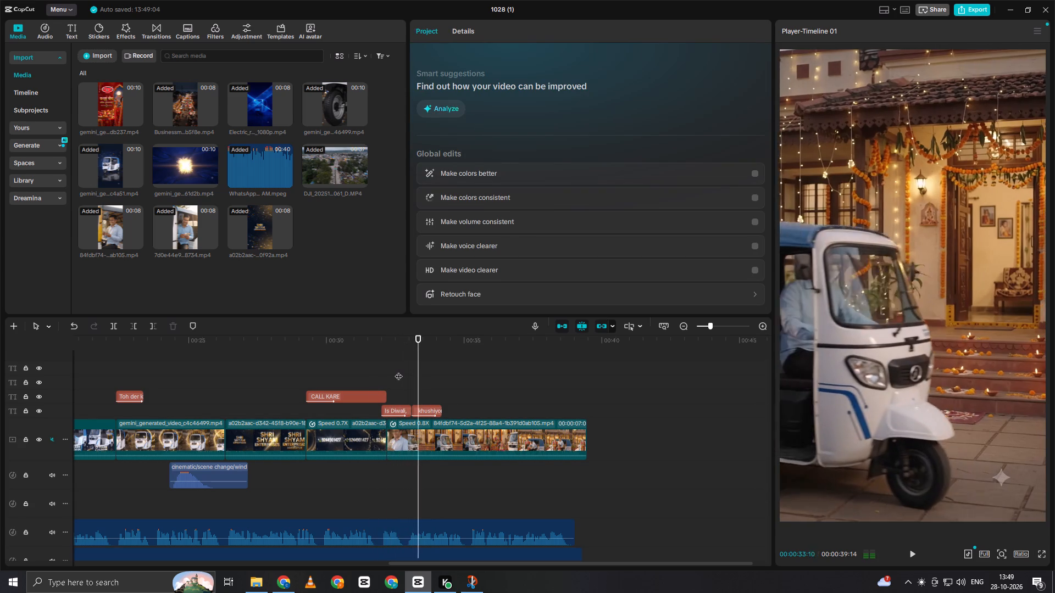
key("space")
left_click(420, 409)
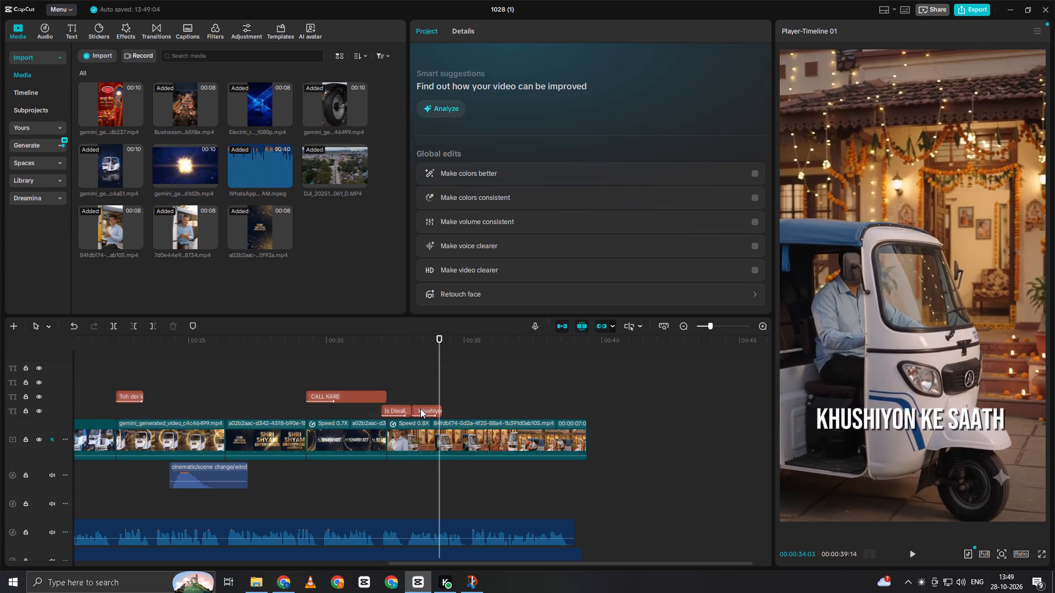
left_click(444, 409)
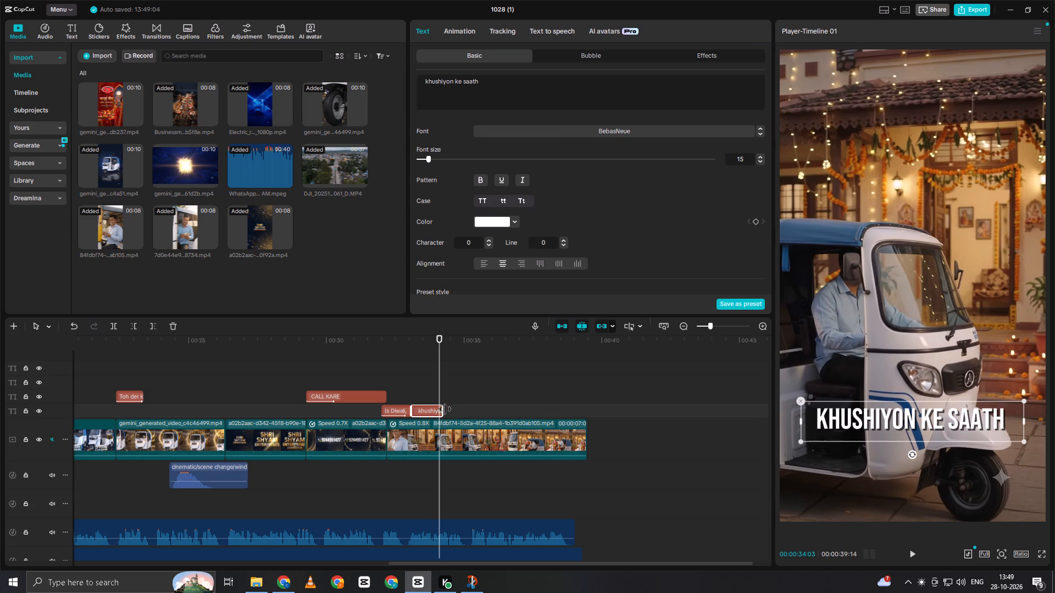
Move the khushiyon ke saath caption to the text track holding CALL KARE, starting slightly earlier to overlap the Is Diwali, caption.
left_click(413, 392)
key("space")
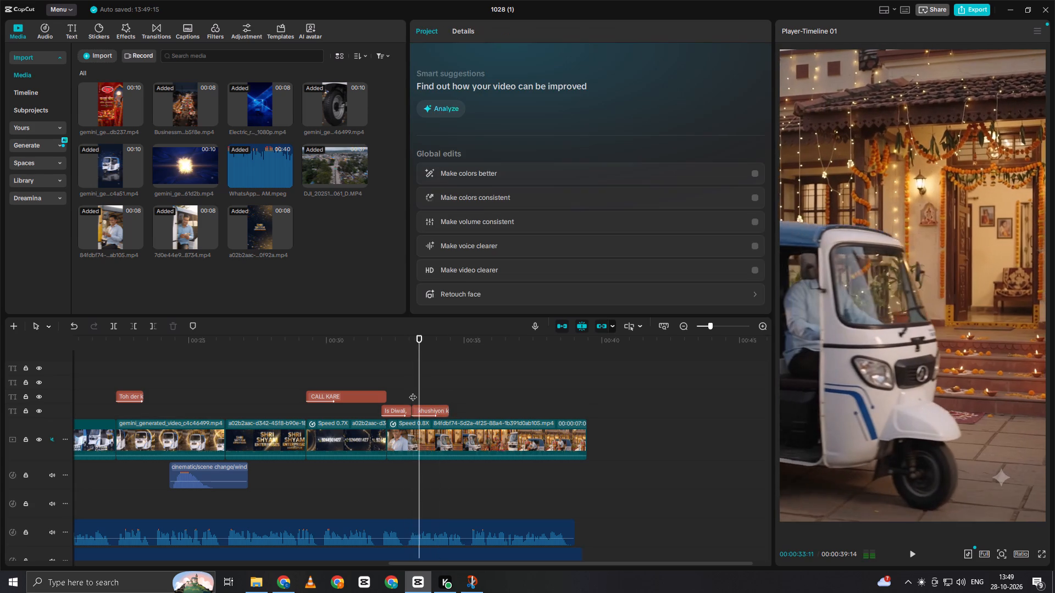
key("space")
left_click(415, 412)
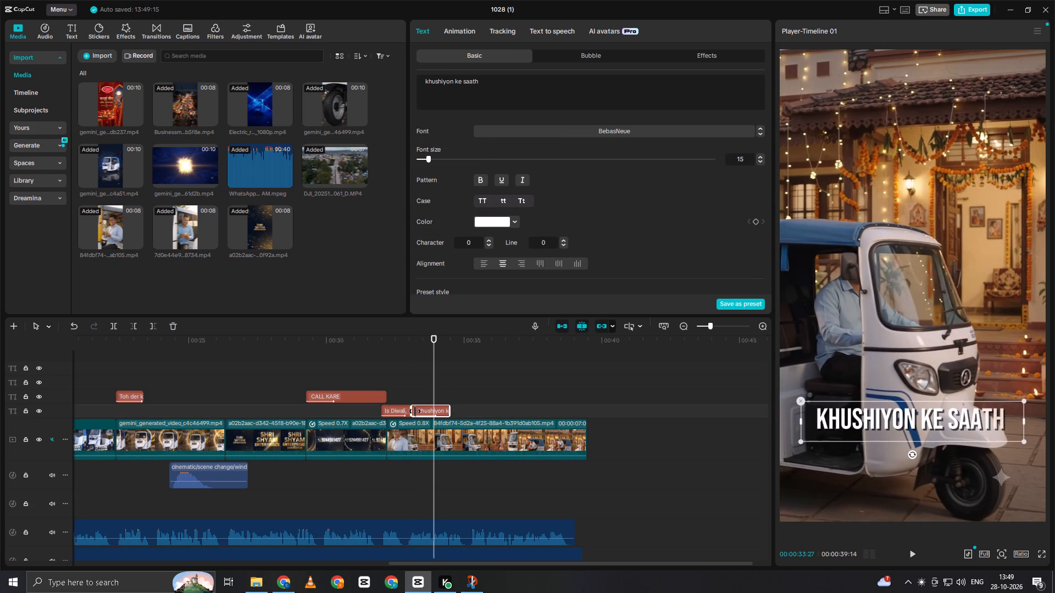
left_click_drag(419, 410, 414, 398)
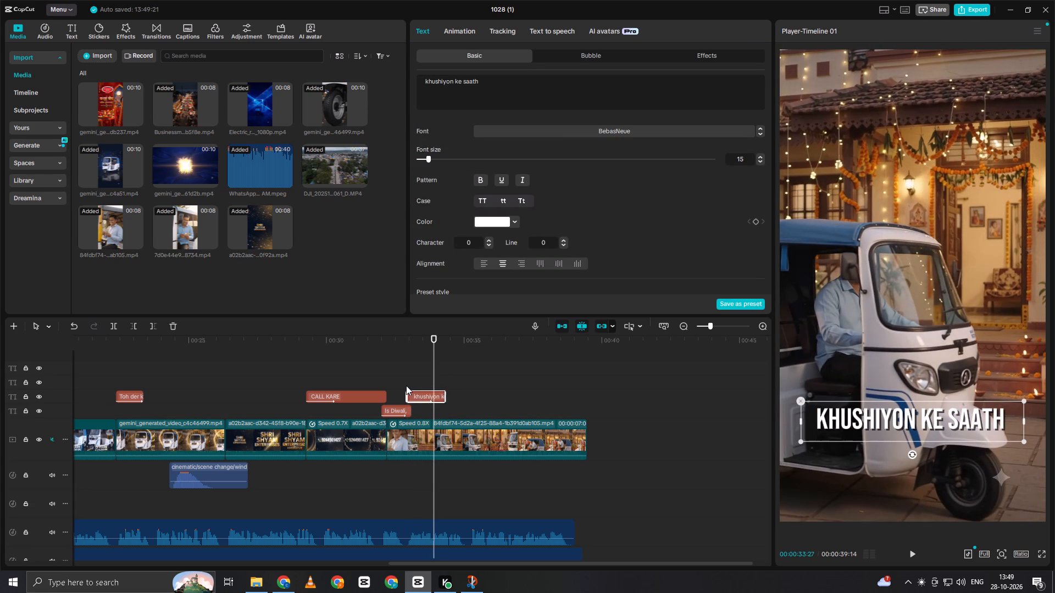
Check where the voiceover phrase ends and duplicate the khushiyon ke saath caption onto a new text track, starting at 00:00:34:09.
left_click(403, 383)
key("space")
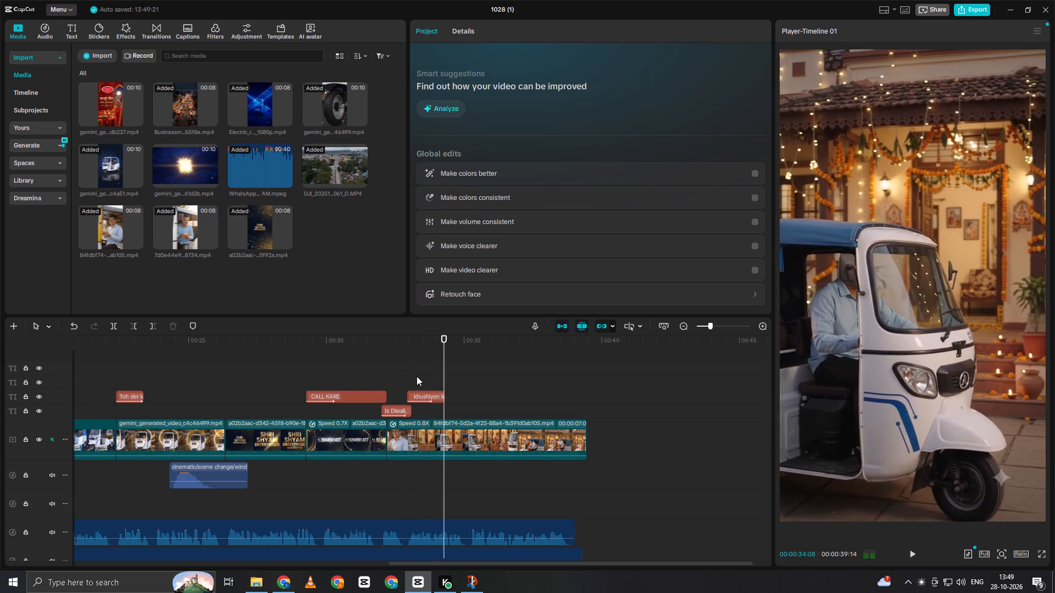
key("space")
double_click(446, 371)
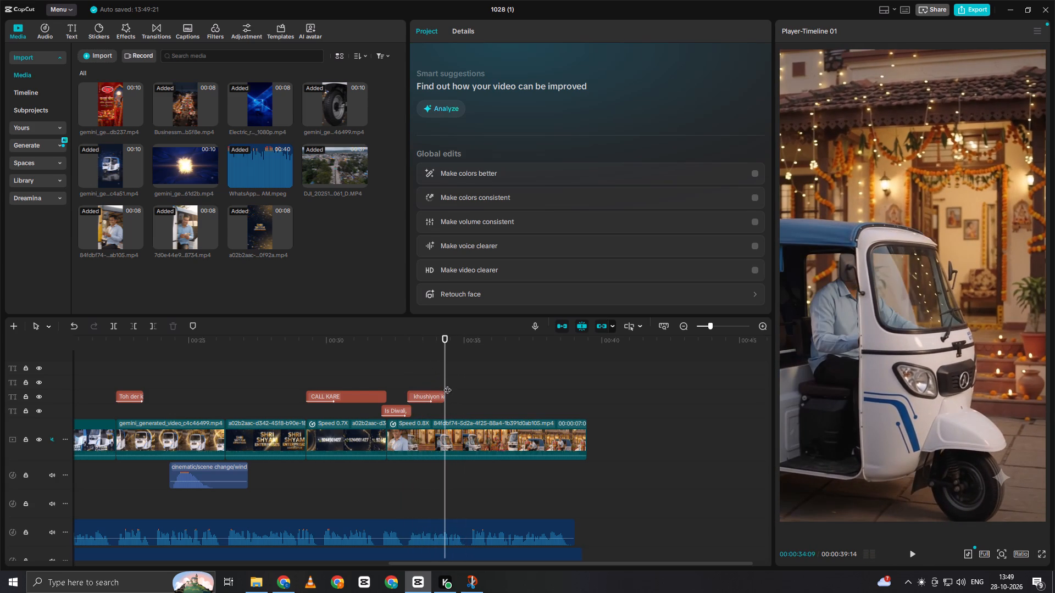
left_click(435, 396)
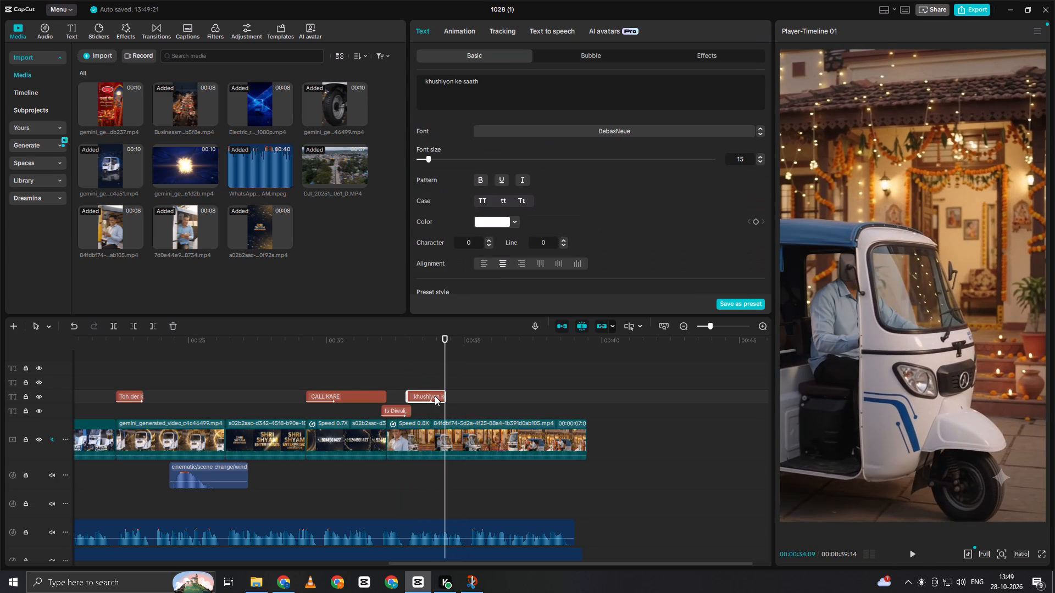
left_click_drag(435, 396, 474, 404, "alt")
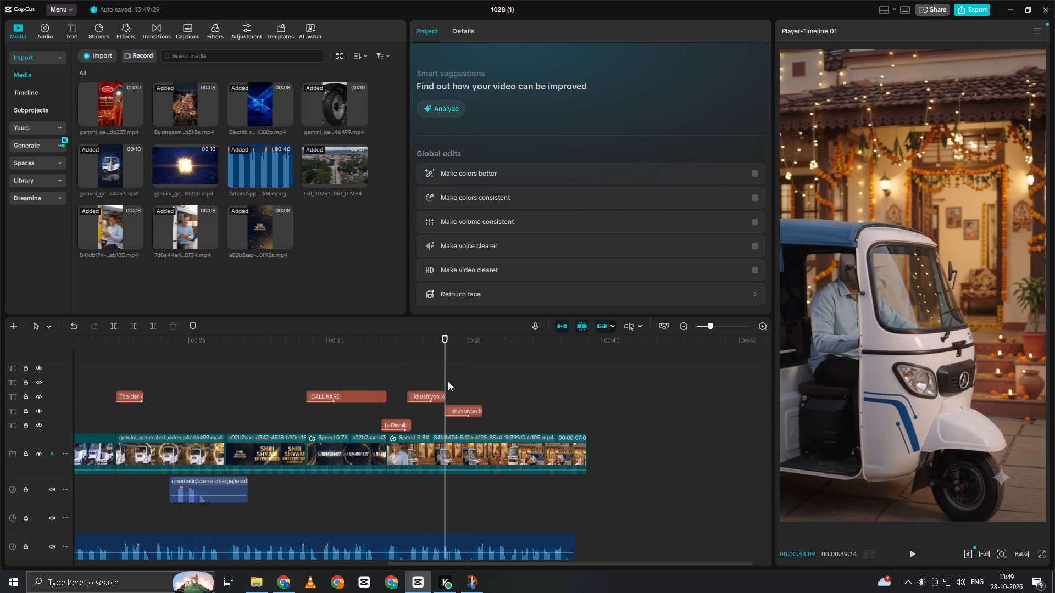
Play back the phrase and extend the duplicate caption's start slightly earlier so it overlaps the end of the original.
left_click(442, 378)
left_click_drag(442, 378, 412, 382)
key("space")
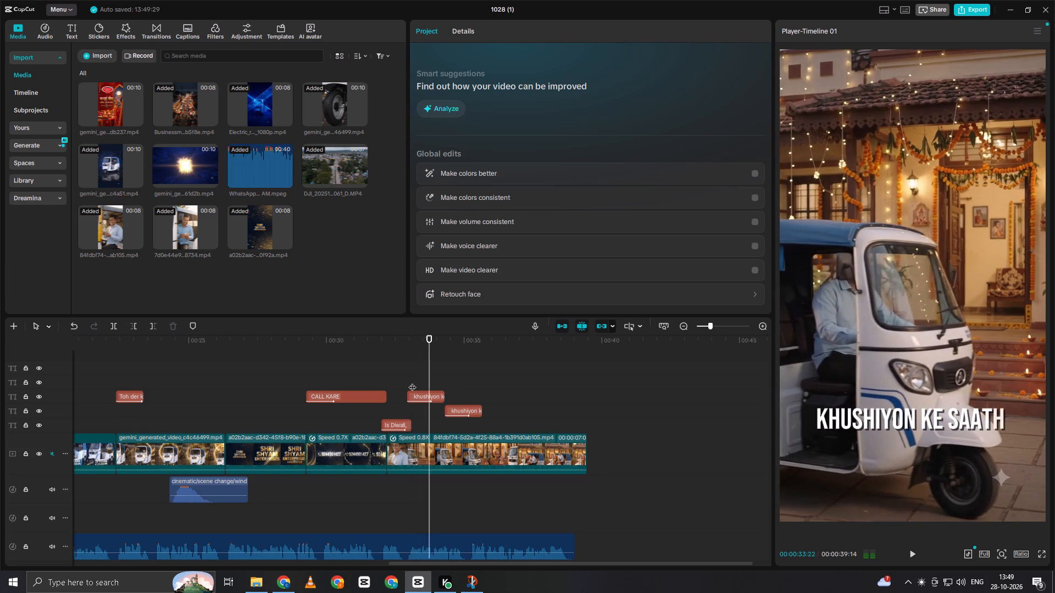
key("space")
left_click(447, 407)
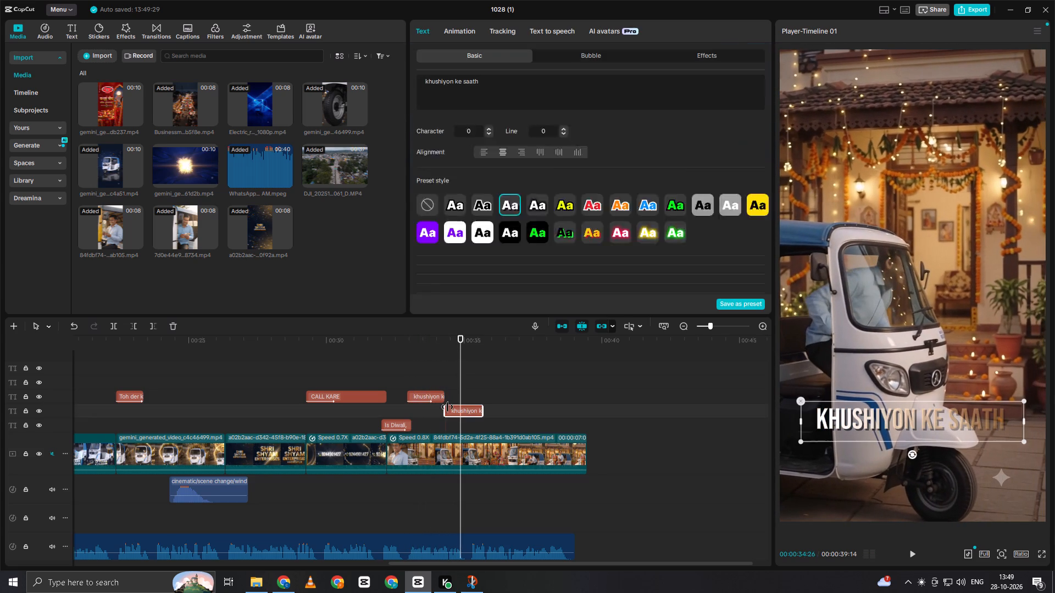
left_click_drag(445, 409, 438, 411)
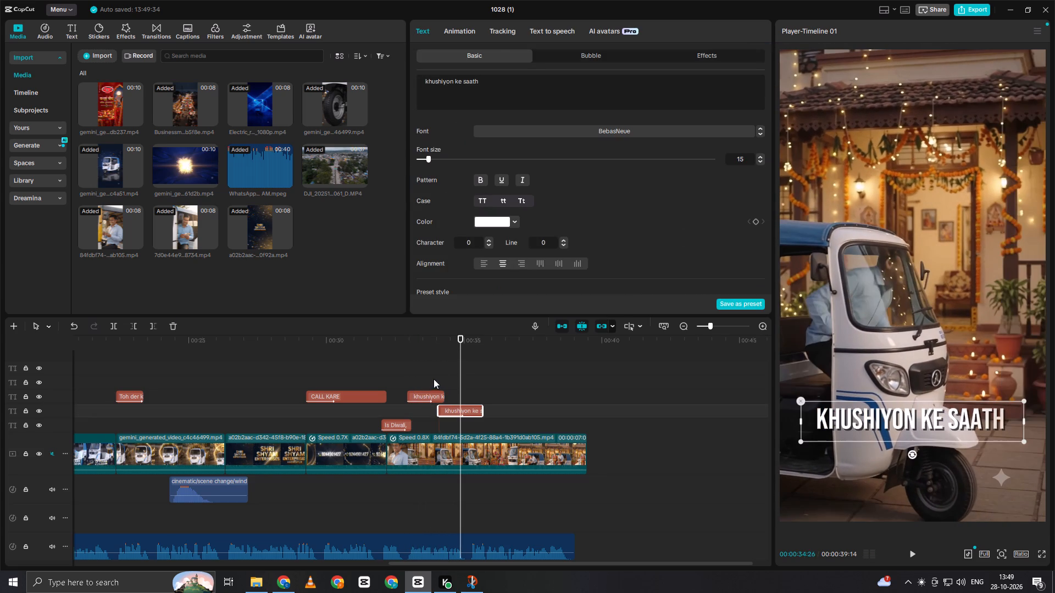
Play the next phrase and change the duplicate khushiyon ke saath caption's text to "badhaiye apni kamaai," from the copied Diwali line.
left_click(434, 379)
key("space")
key("space")
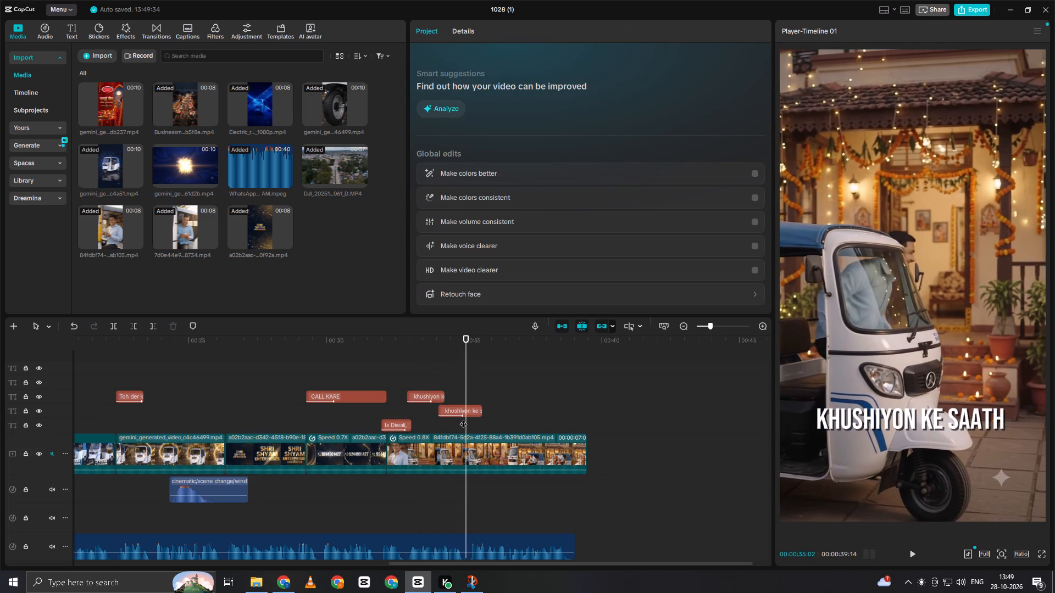
left_click(460, 409)
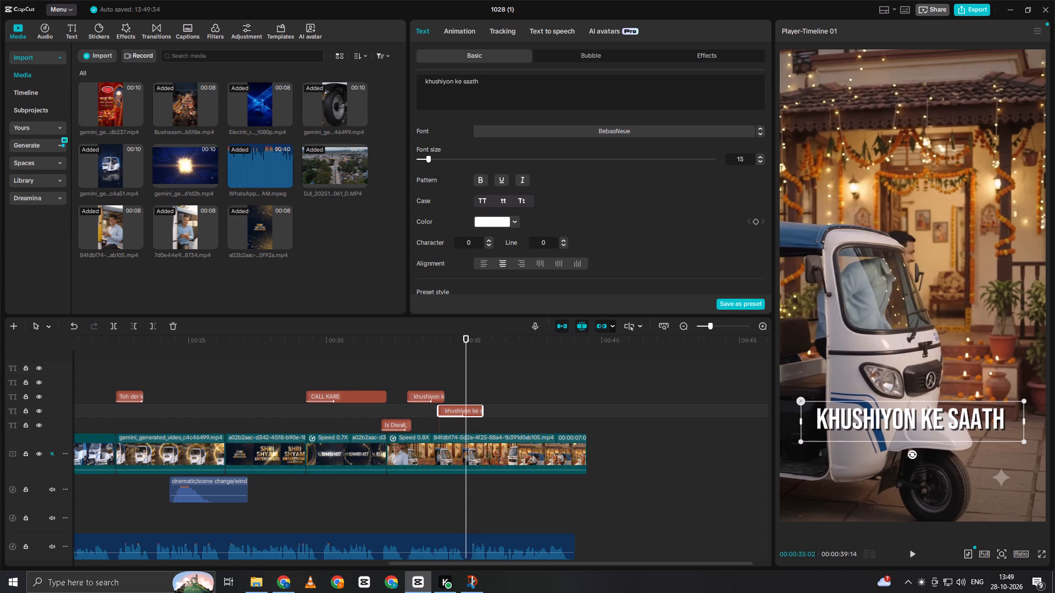
left_click_drag(423, 80, 612, 92)
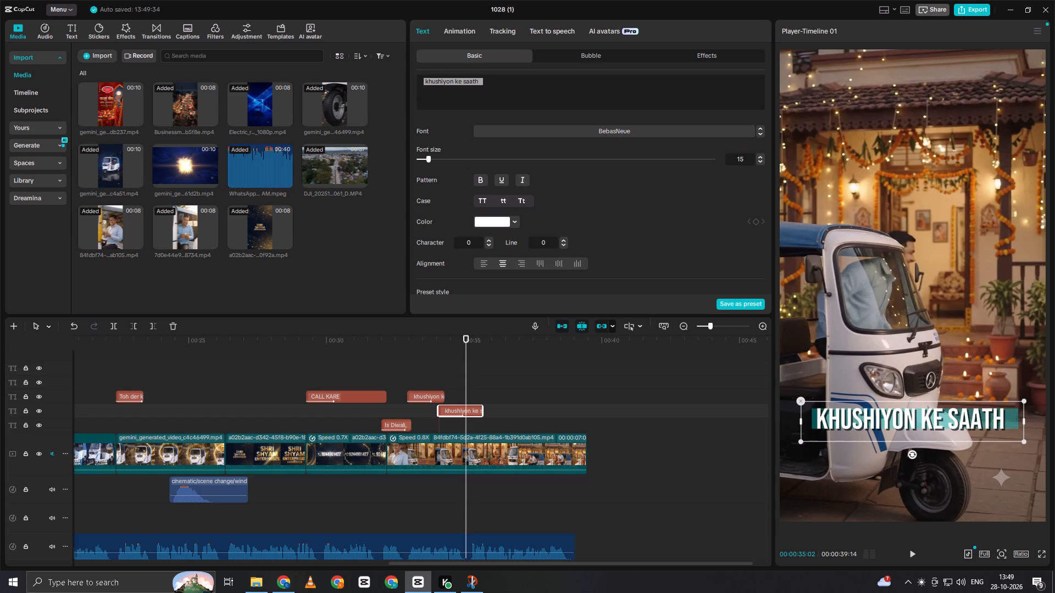
key("ctrl+v")
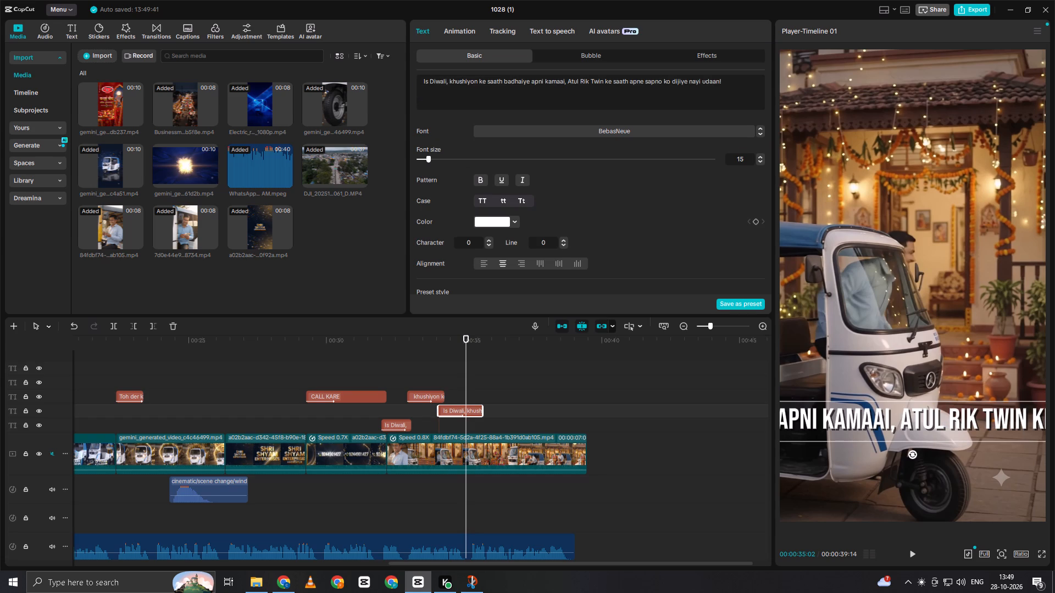
left_click_drag(501, 81, 413, 82)
key("space")
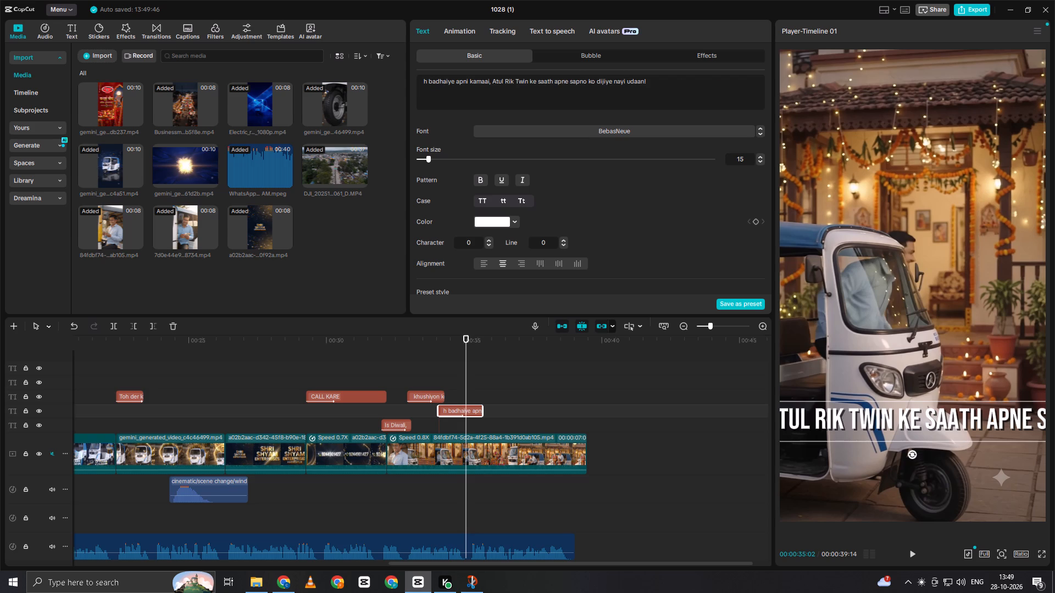
left_click(429, 81)
left_click(427, 82)
key("BackSpace")
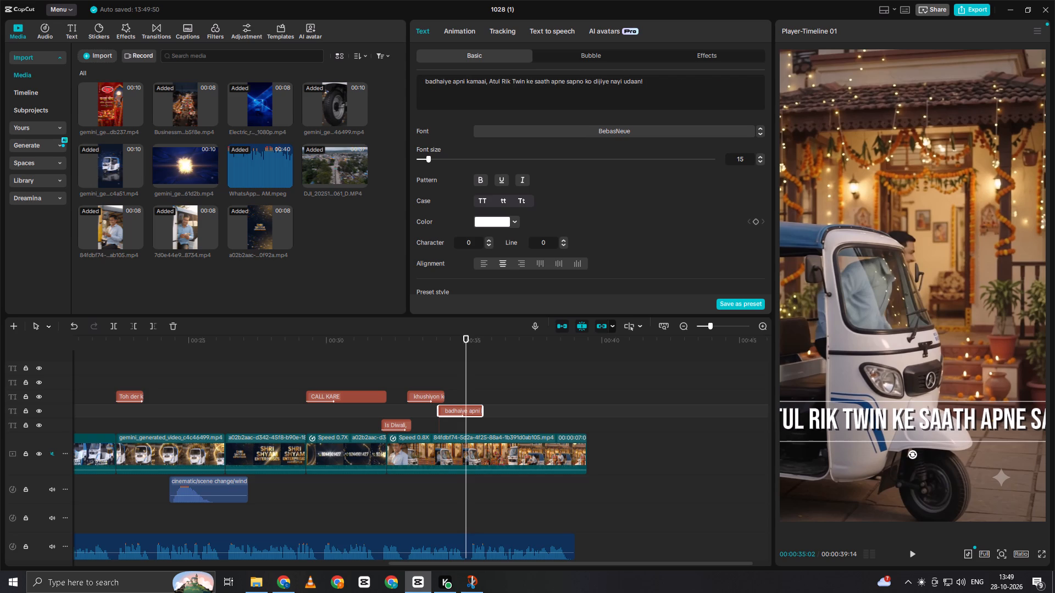
left_click_drag(488, 80, 709, 94)
key("space")
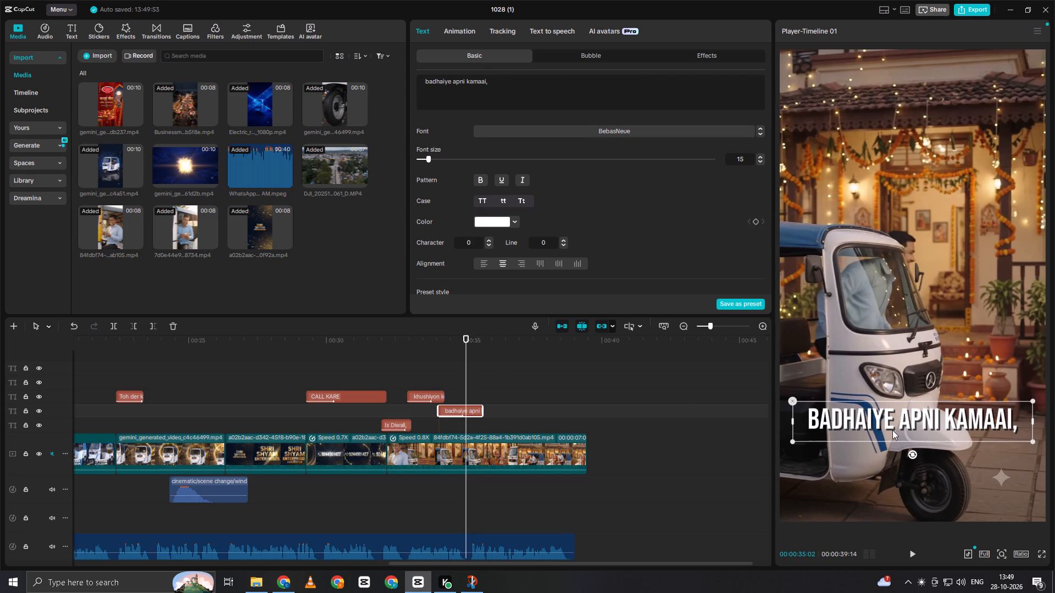
Play back the badhaiye apni kamaai, phrase to find where it ends and trim the caption's end to 00:00:35:04.
left_click(449, 385)
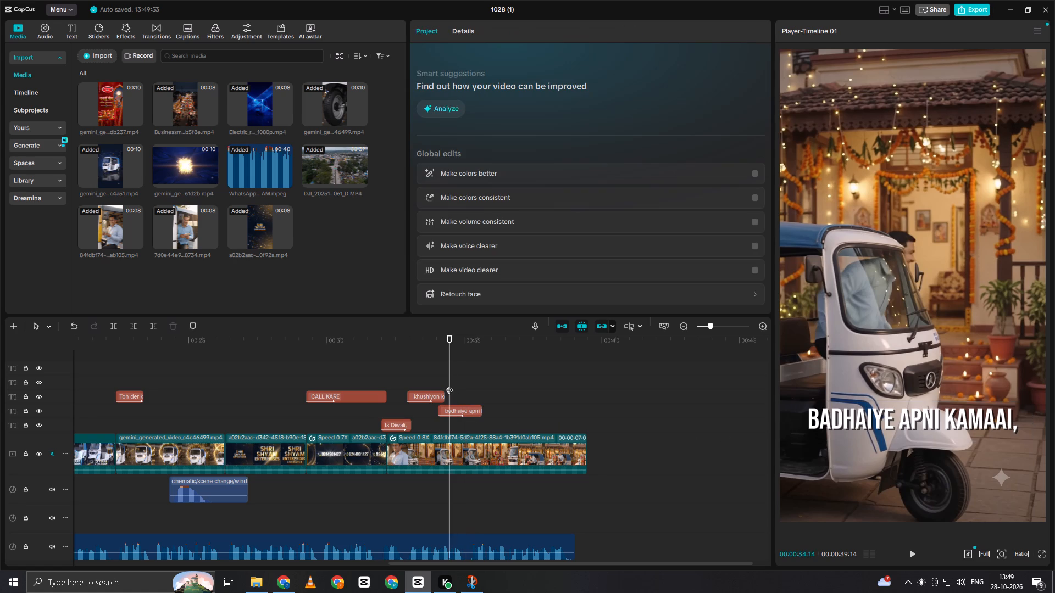
left_click_drag(449, 384, 438, 388)
key("space")
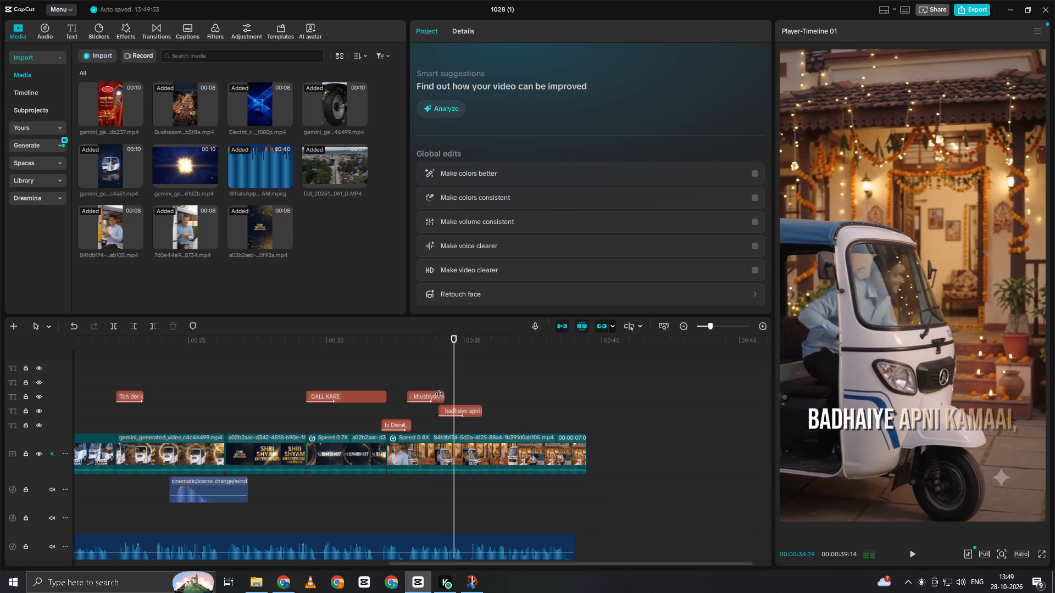
key("space")
left_click(460, 382)
key("space")
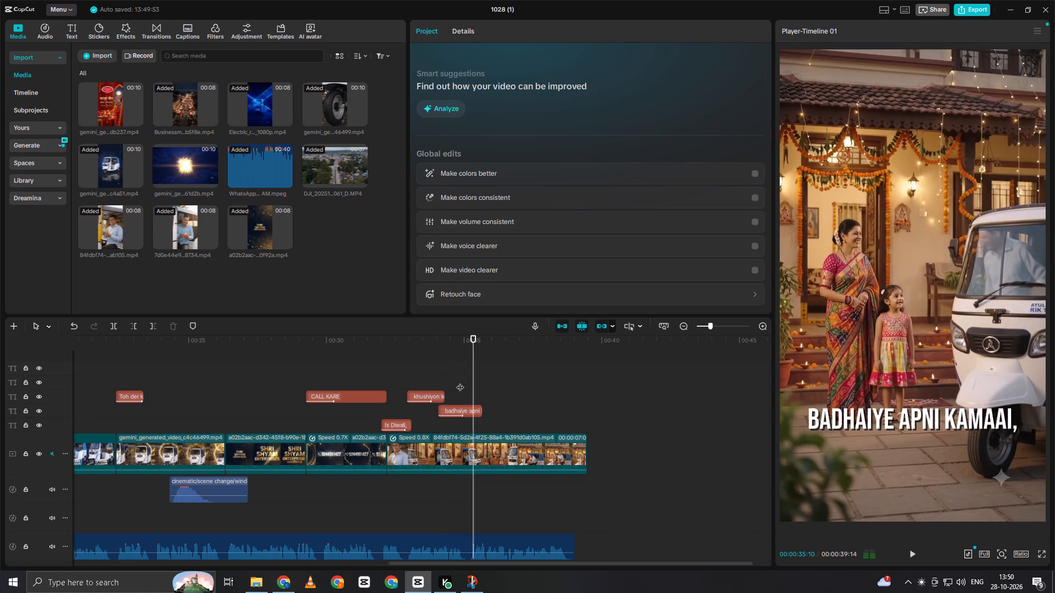
key("space")
left_click(466, 395)
key("space")
key("space")
double_click(467, 392)
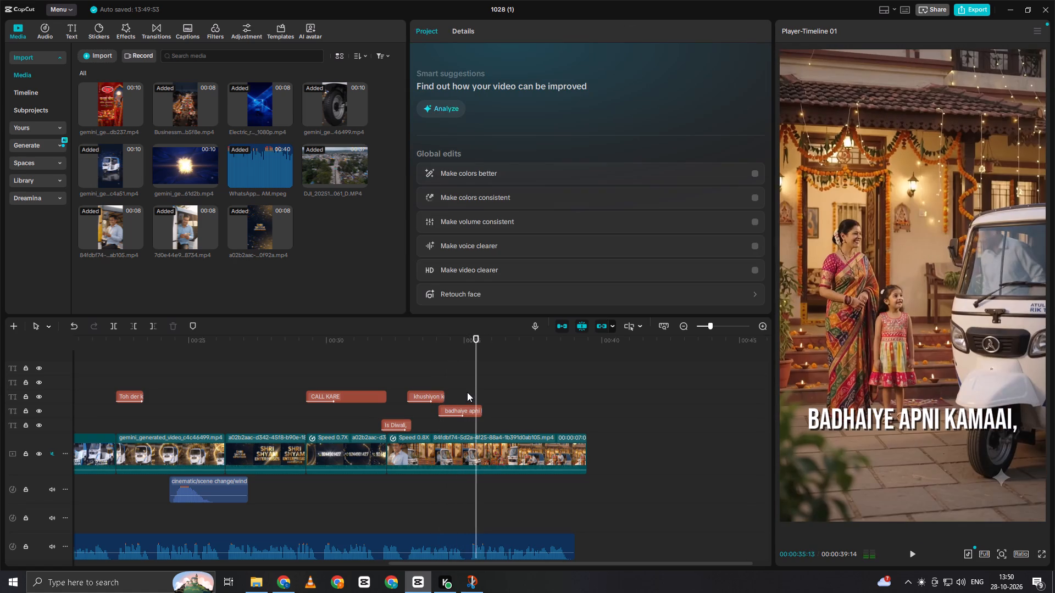
left_click(468, 392)
left_click(470, 409)
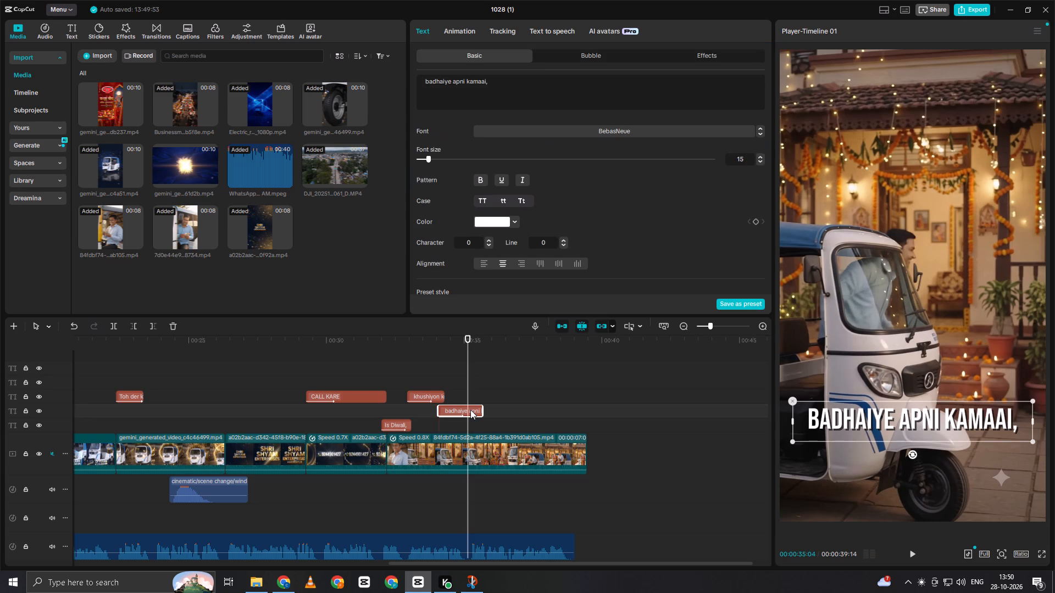
key("w")
Play on into the next phrase and duplicate the badhaiye apni kamaai, caption on the same text track, starting at 00:00:35:10.
left_click(430, 375)
key("space")
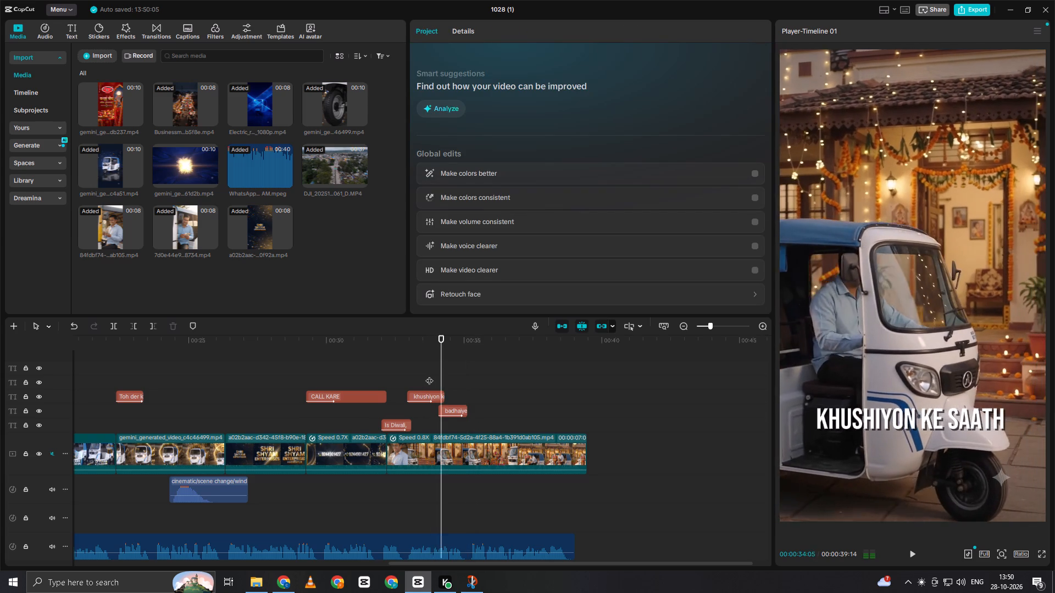
key("space")
left_click(459, 376)
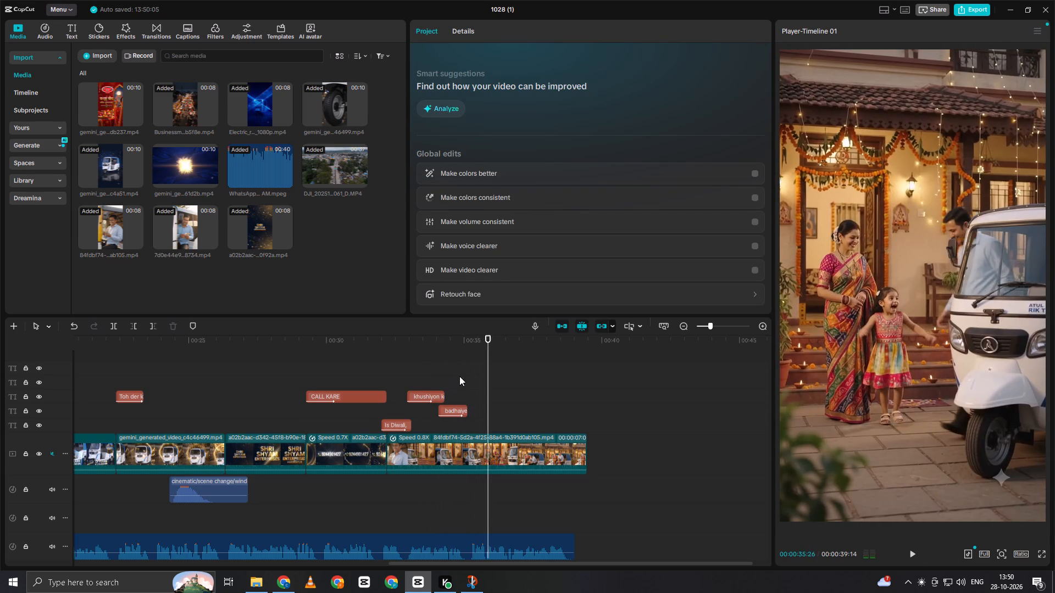
left_click_drag(459, 376, 473, 380)
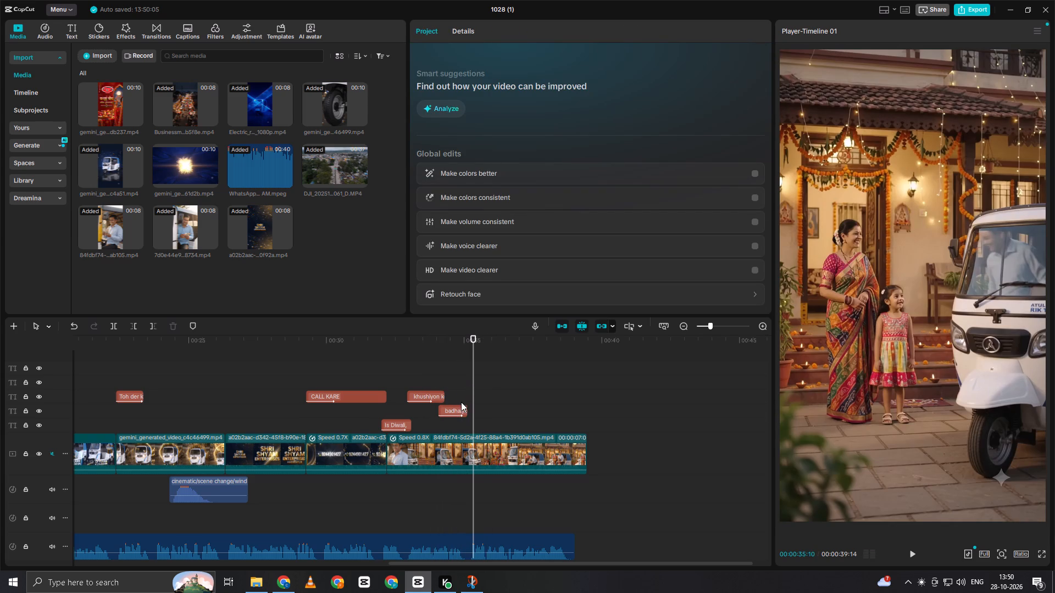
left_click(458, 405)
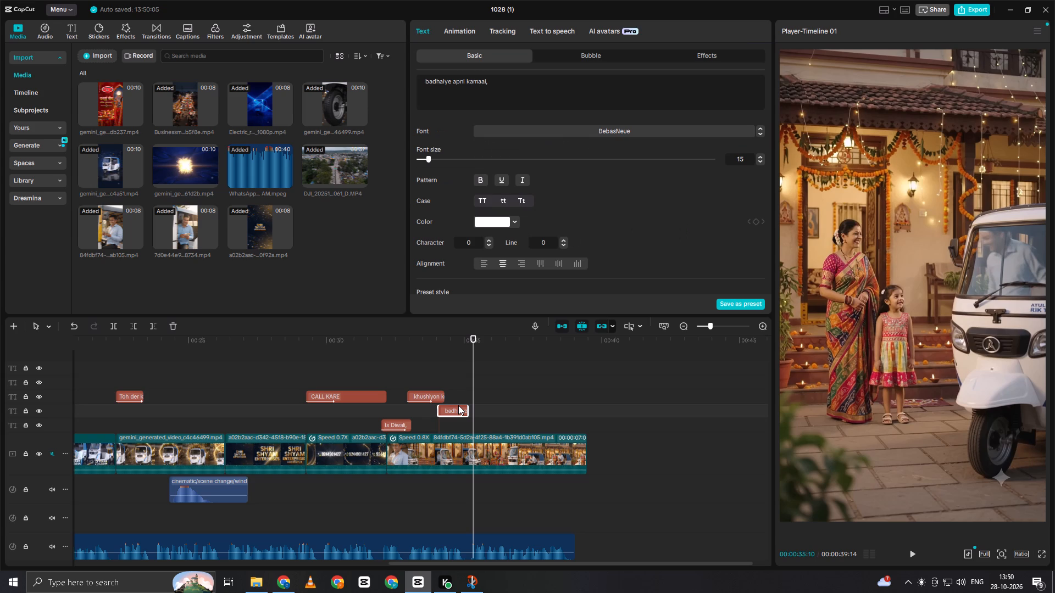
left_click_drag(458, 405, 493, 407, "alt")
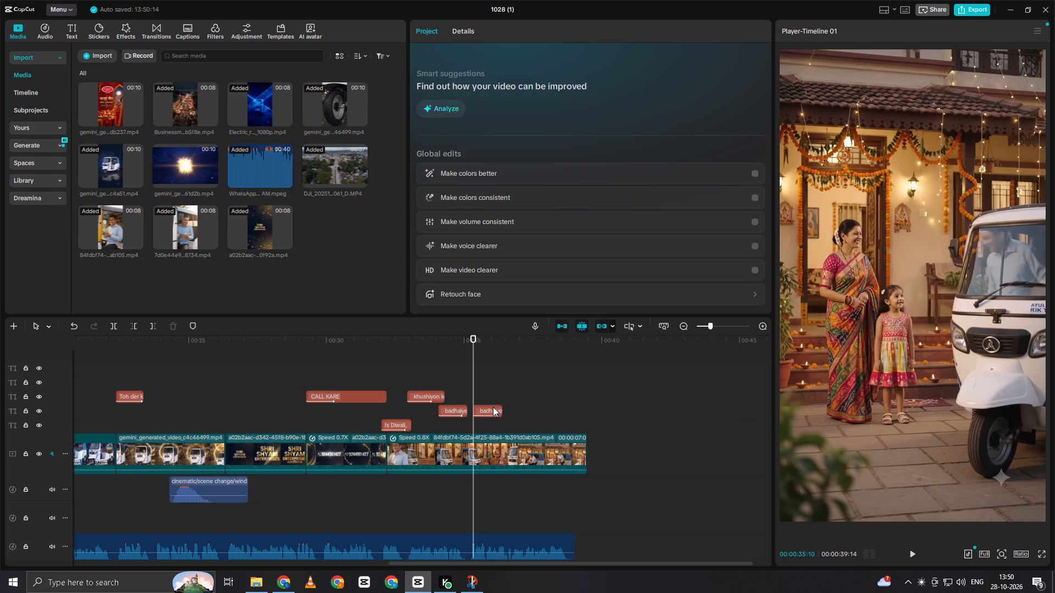